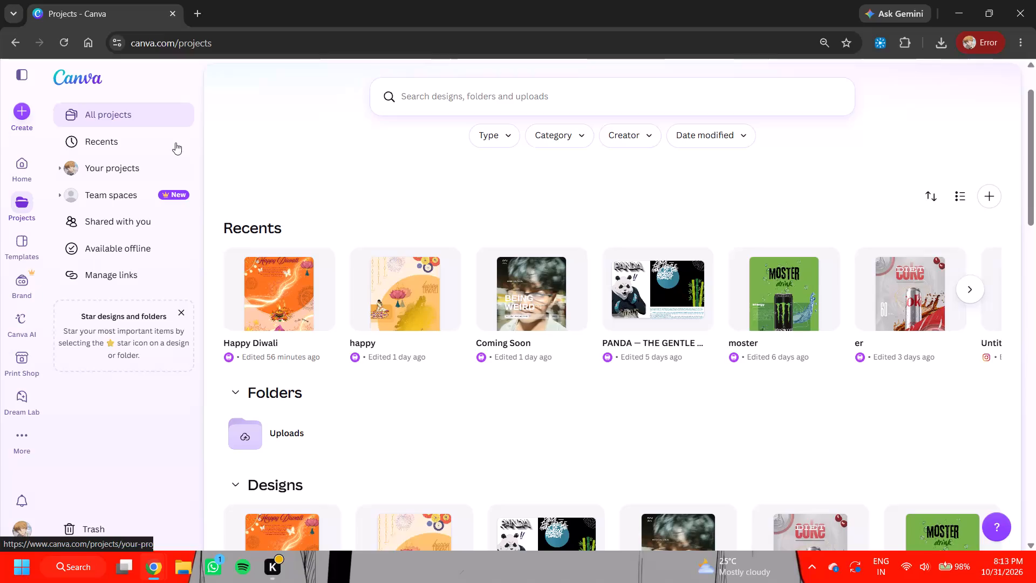
Open the recent Happy Diwali poster for a look and return to the projects page.
{"action": "left_click", "coordinate": [202, 16]}
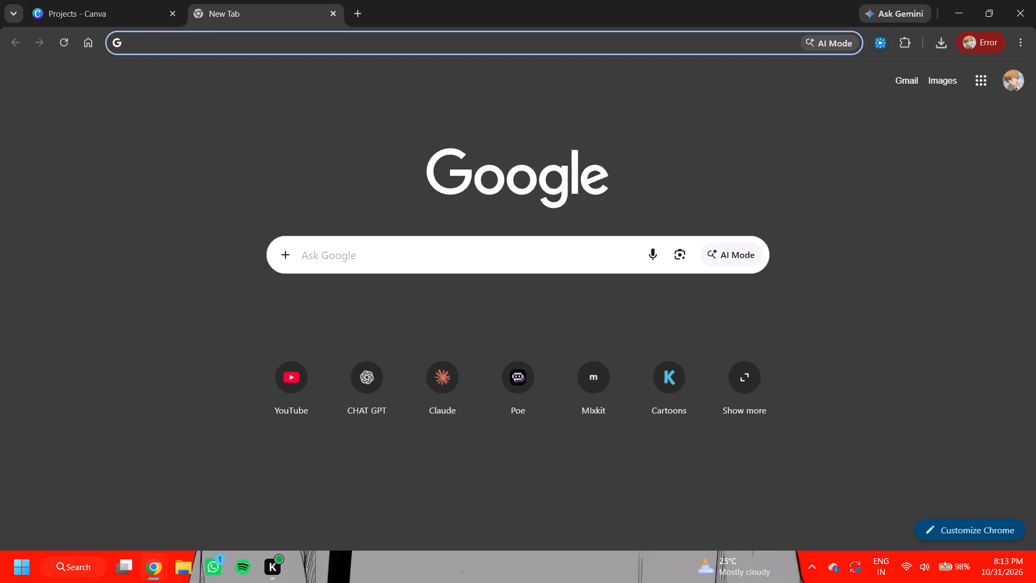
{"action": "left_click", "coordinate": [94, 0]}
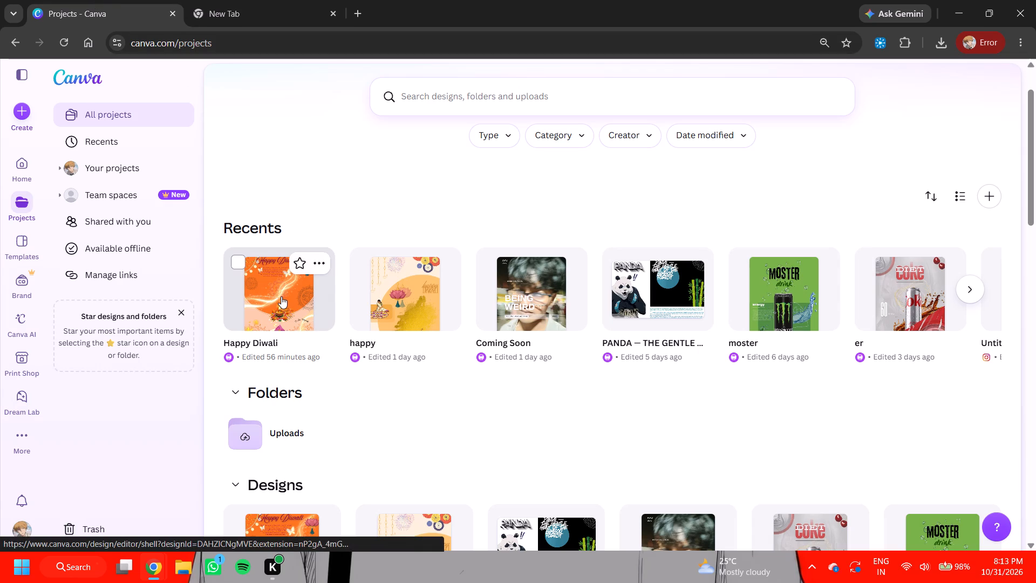
{"action": "left_click", "coordinate": [281, 296]}
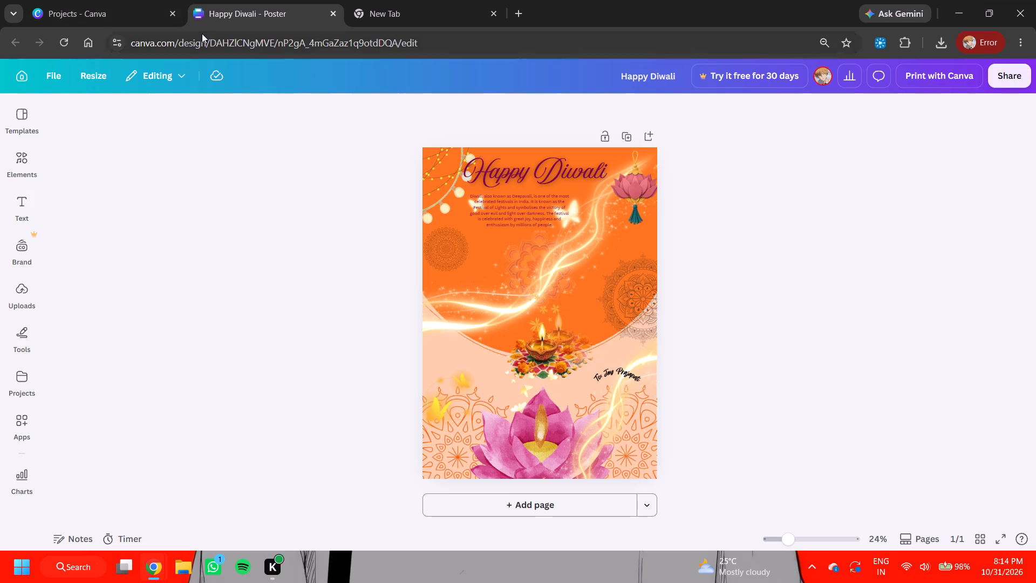
{"action": "left_click", "coordinate": [128, 15]}
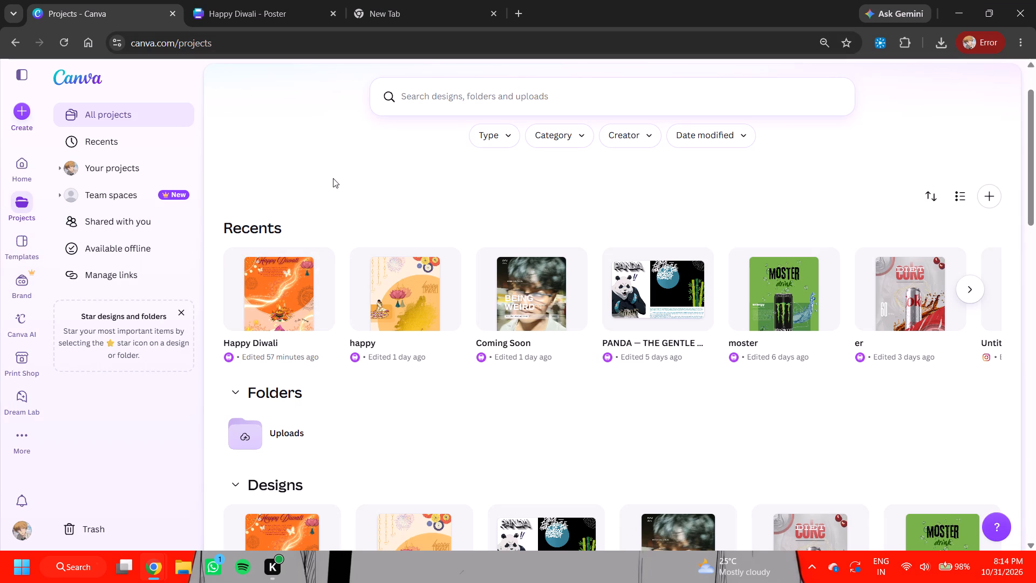
Create a new blank design from the Poster (A2, Portrait) format, closing the Happy Diwali poster.
{"action": "left_click", "coordinate": [19, 109]}
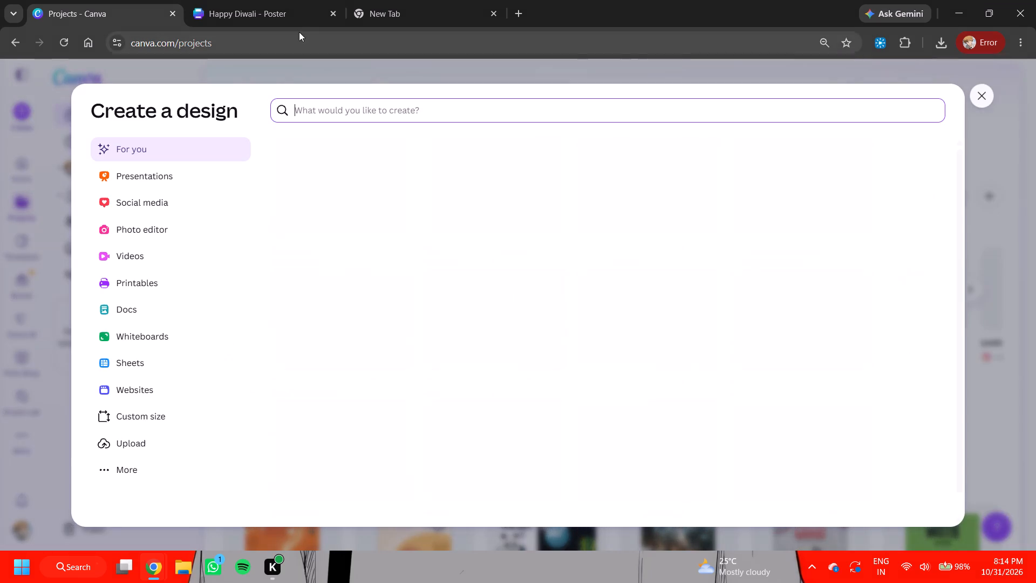
{"action": "left_click", "coordinate": [329, 12]}
{"action": "left_click", "coordinate": [333, 14]}
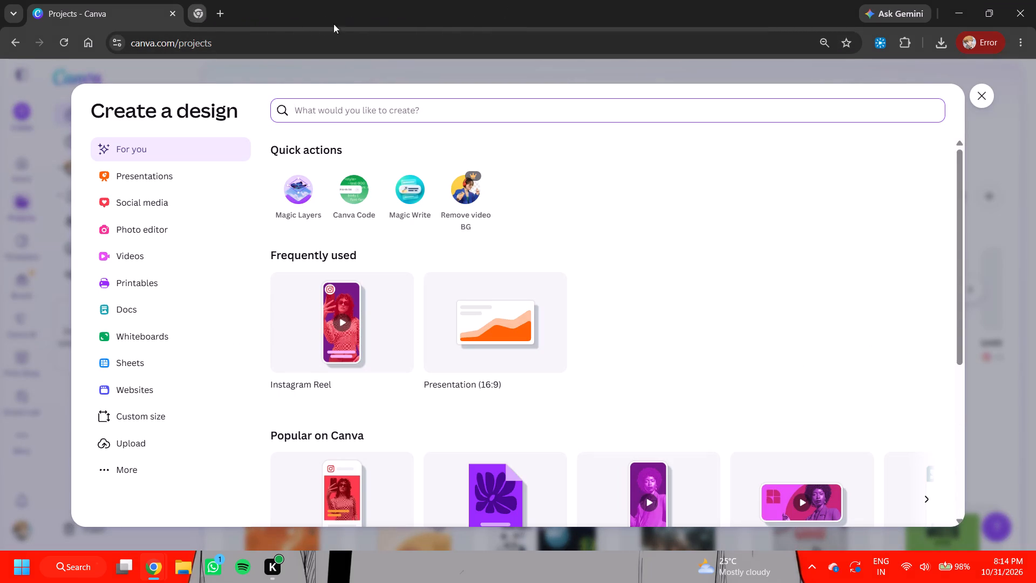
{"action": "type", "text": "poster"}
{"action": "key", "text": "Return"}
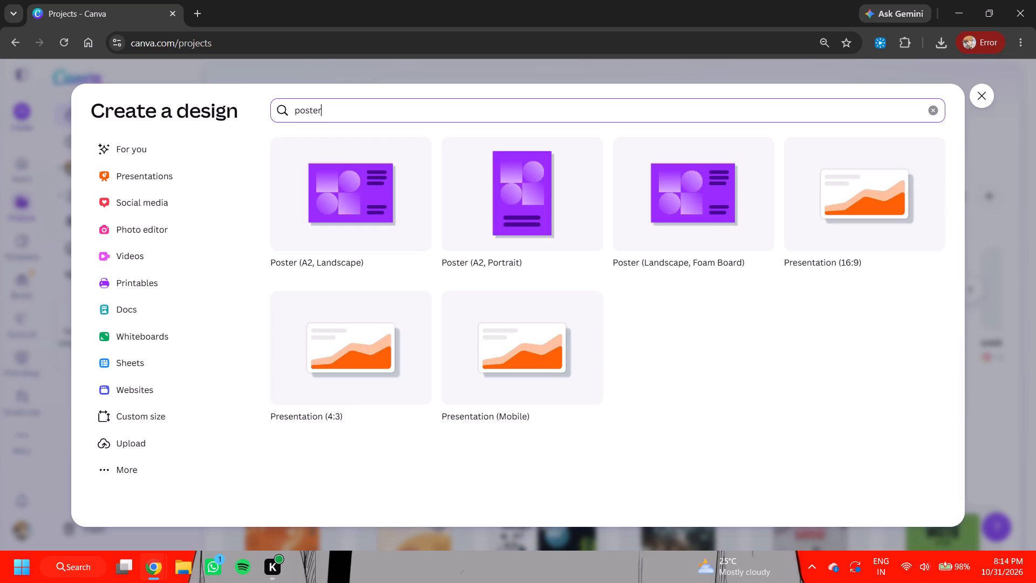
{"action": "left_click", "coordinate": [493, 234]}
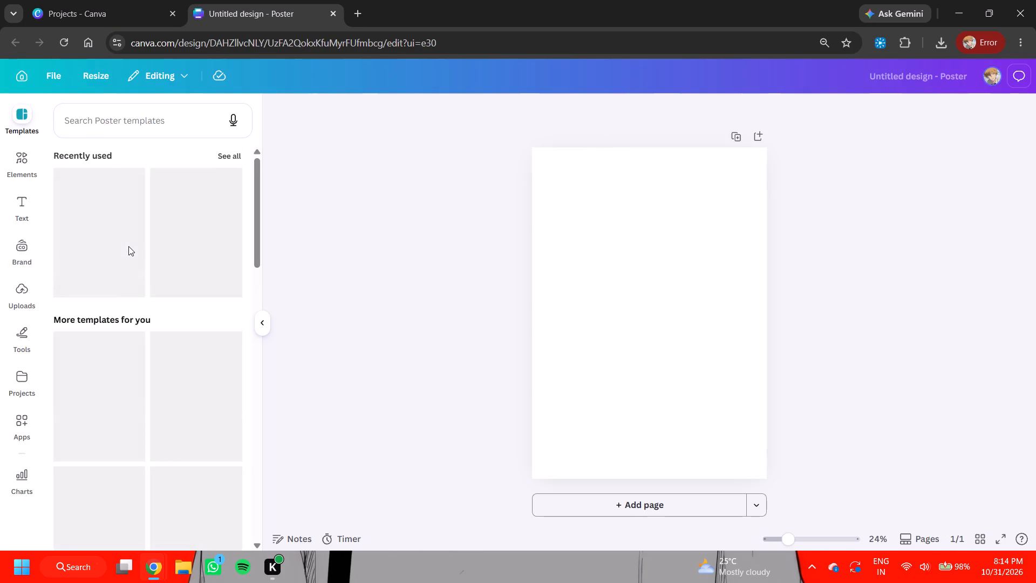
Browse the available grid layouts in the elements library.
{"action": "double_click", "coordinate": [26, 297]}
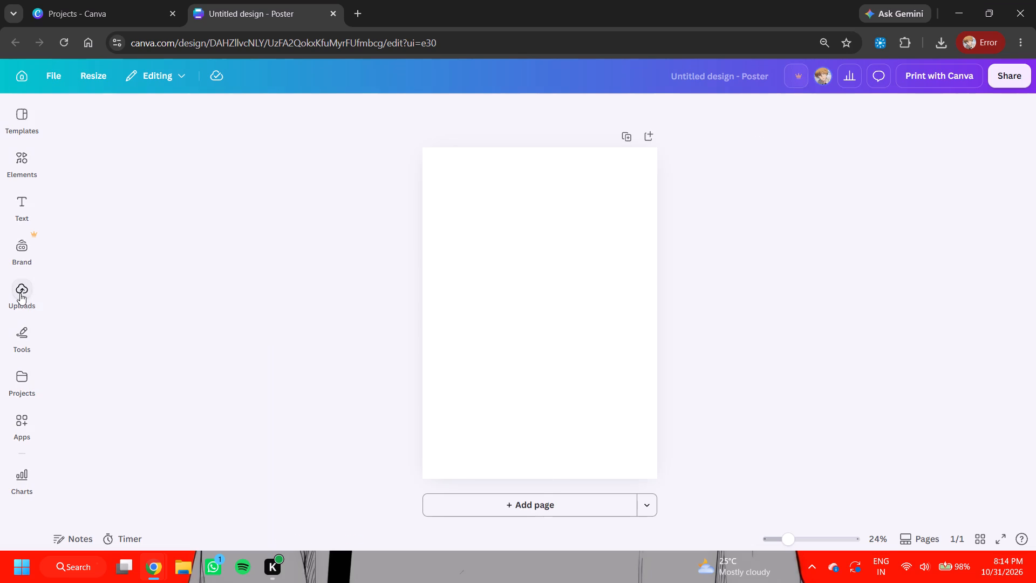
{"action": "double_click", "coordinate": [28, 180]}
{"action": "triple_click", "coordinate": [25, 176]}
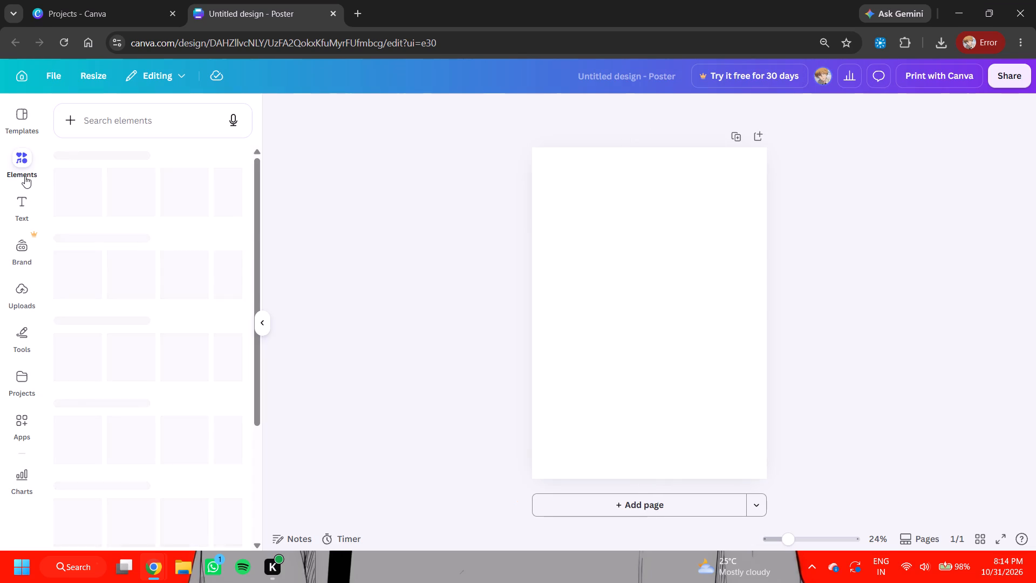
{"action": "double_click", "coordinate": [103, 122]}
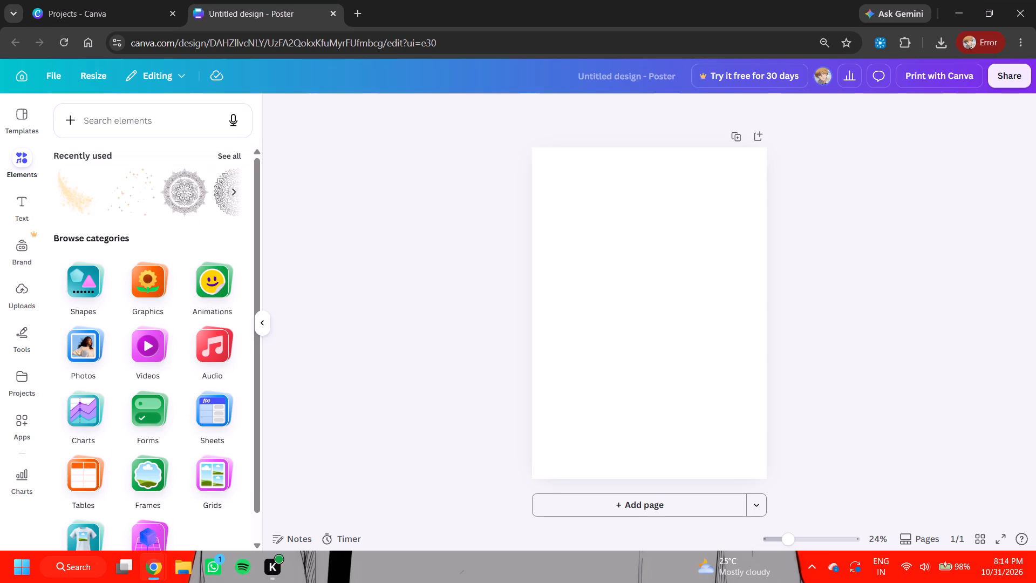
{"action": "left_click", "coordinate": [219, 479]}
{"action": "scroll", "coordinate": [176, 265], "scroll_direction": "down", "scroll_amount": 5}
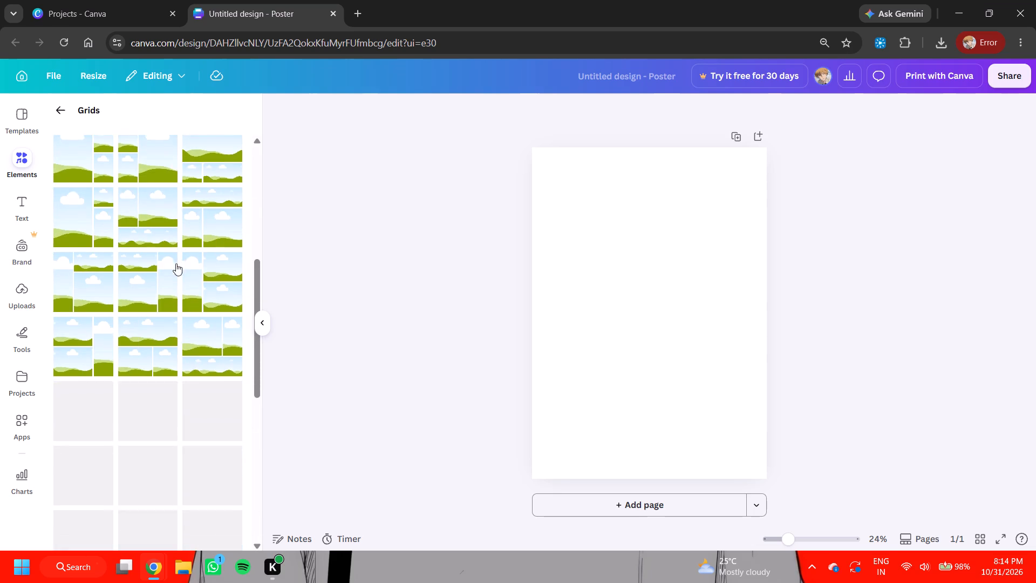
{"action": "scroll", "coordinate": [175, 262], "scroll_direction": "down", "scroll_amount": 3}
{"action": "scroll", "coordinate": [163, 243], "scroll_direction": "up", "scroll_amount": 5}
{"action": "scroll", "coordinate": [127, 181], "scroll_direction": "up", "scroll_amount": 2}
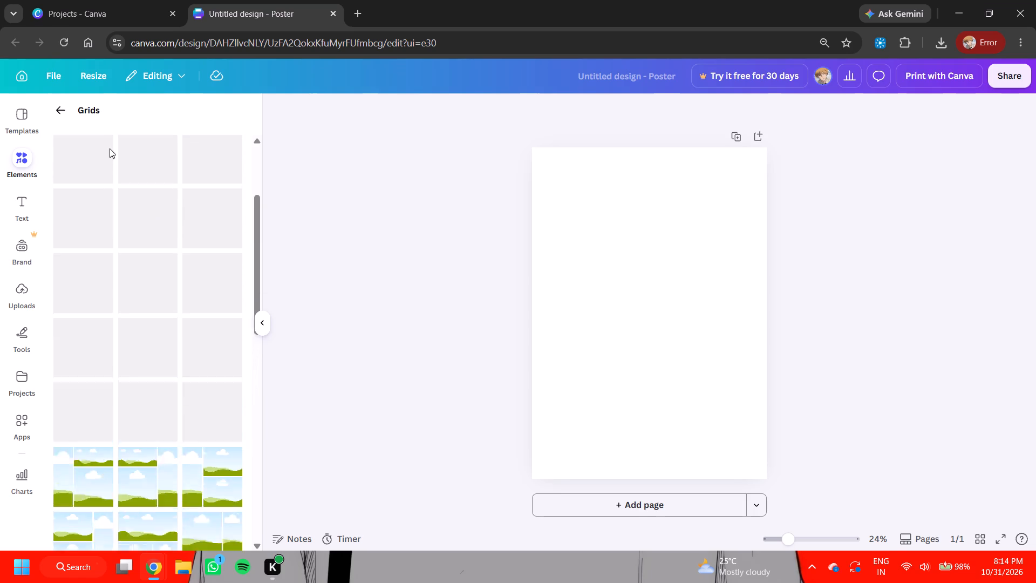
{"action": "scroll", "coordinate": [110, 148], "scroll_direction": "up", "scroll_amount": 2}
{"action": "double_click", "coordinate": [64, 110]}
Search the elements for "shapes" and add a circular frame from the frame results to the page.
{"action": "left_click", "coordinate": [99, 113]}
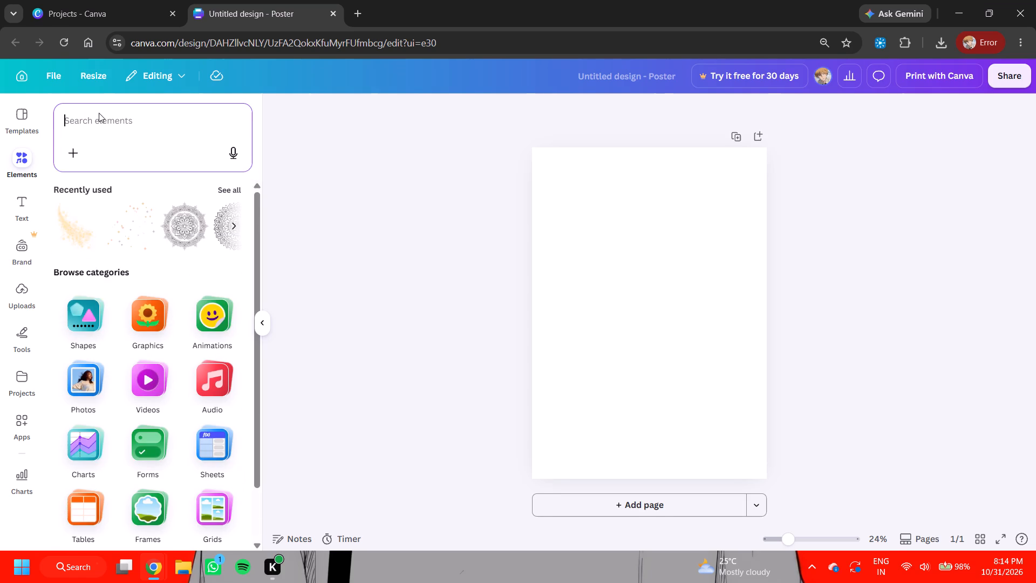
{"action": "type", "text": "sp"}
{"action": "key", "text": "BackSpace"}
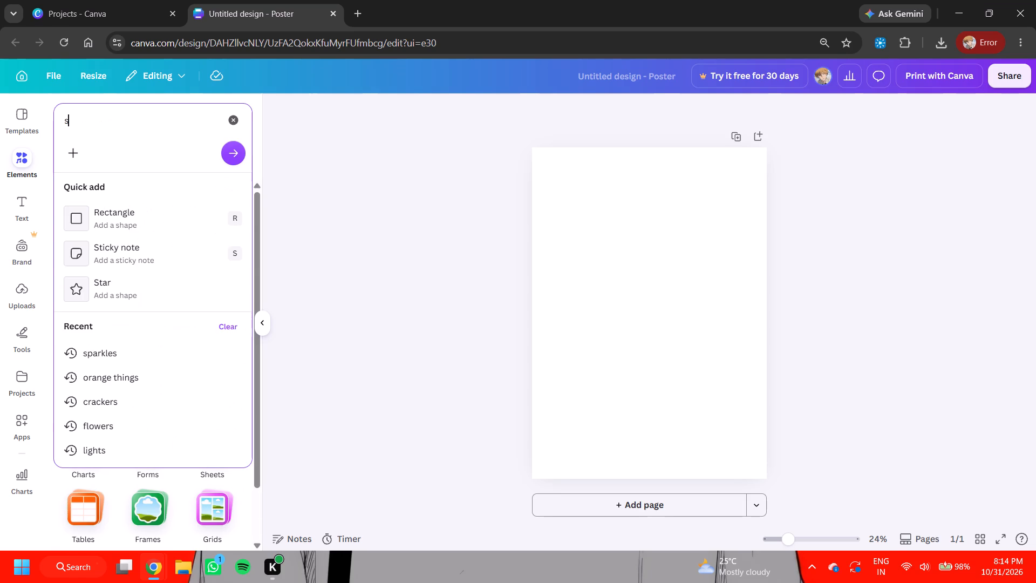
{"action": "type", "text": "hapes"}
{"action": "key", "text": "Return"}
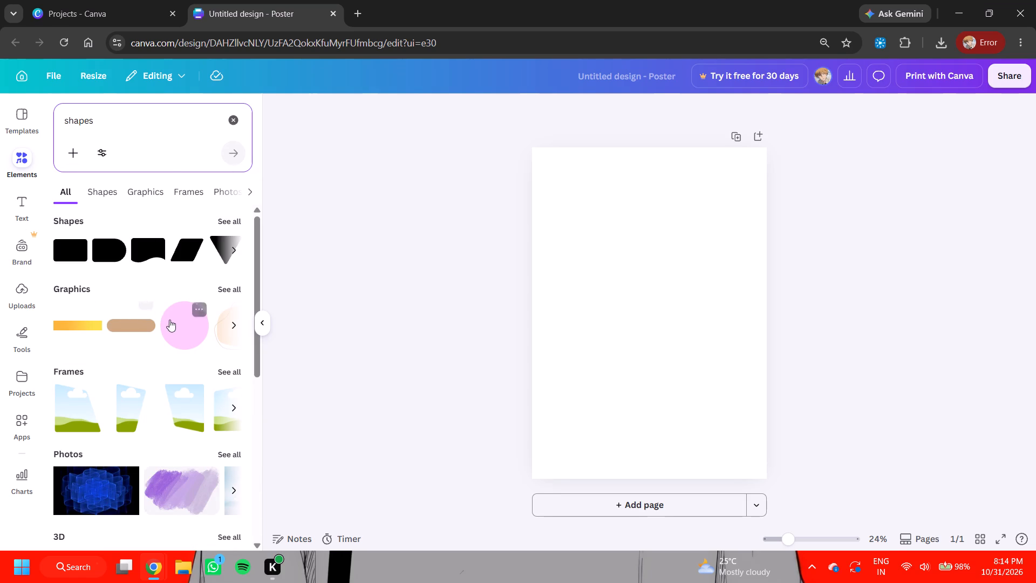
{"action": "left_click", "coordinate": [228, 372]}
{"action": "scroll", "coordinate": [159, 334], "scroll_direction": "down", "scroll_amount": 2}
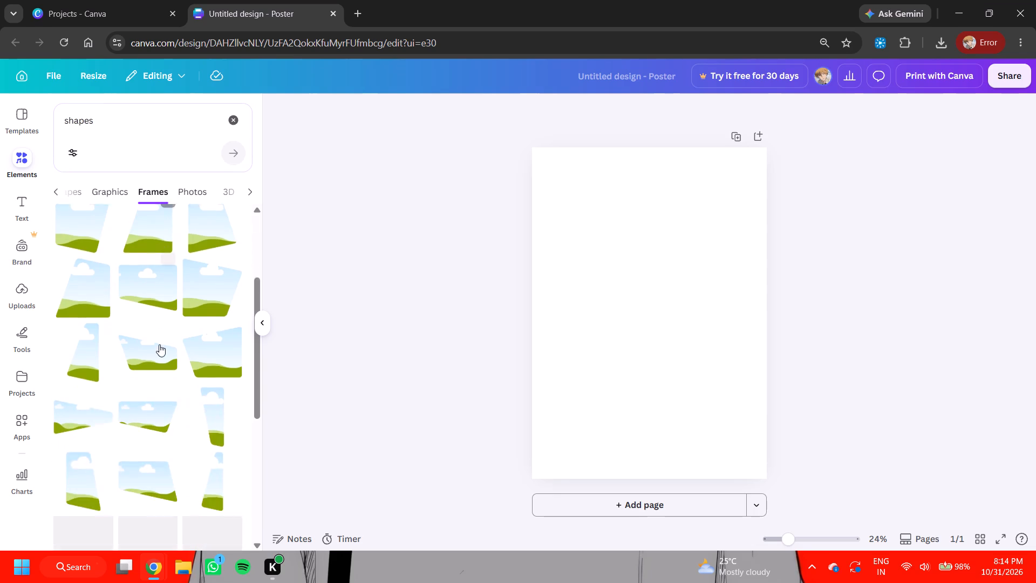
{"action": "scroll", "coordinate": [159, 344], "scroll_direction": "down", "scroll_amount": 8}
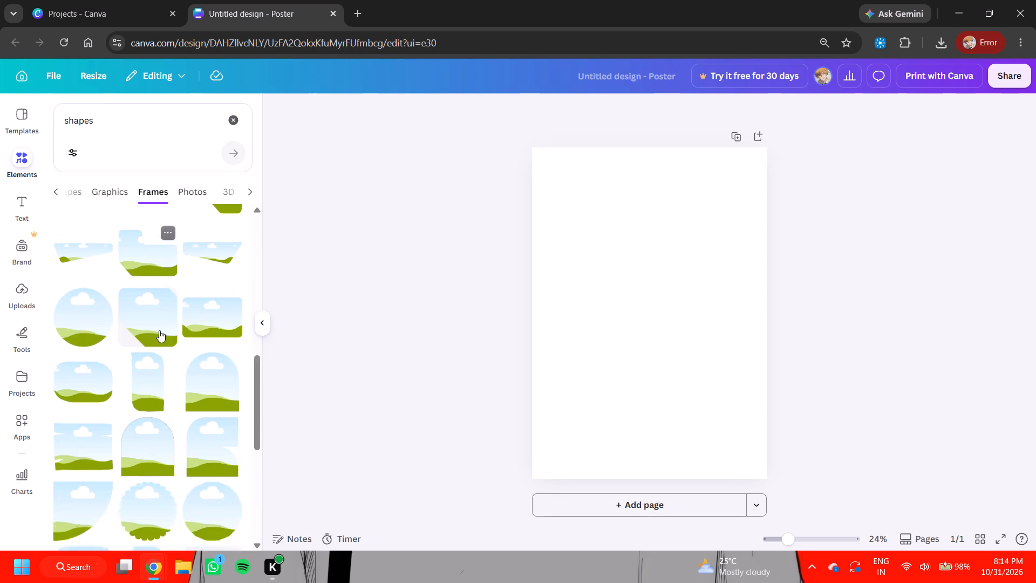
{"action": "left_click", "coordinate": [80, 247]}
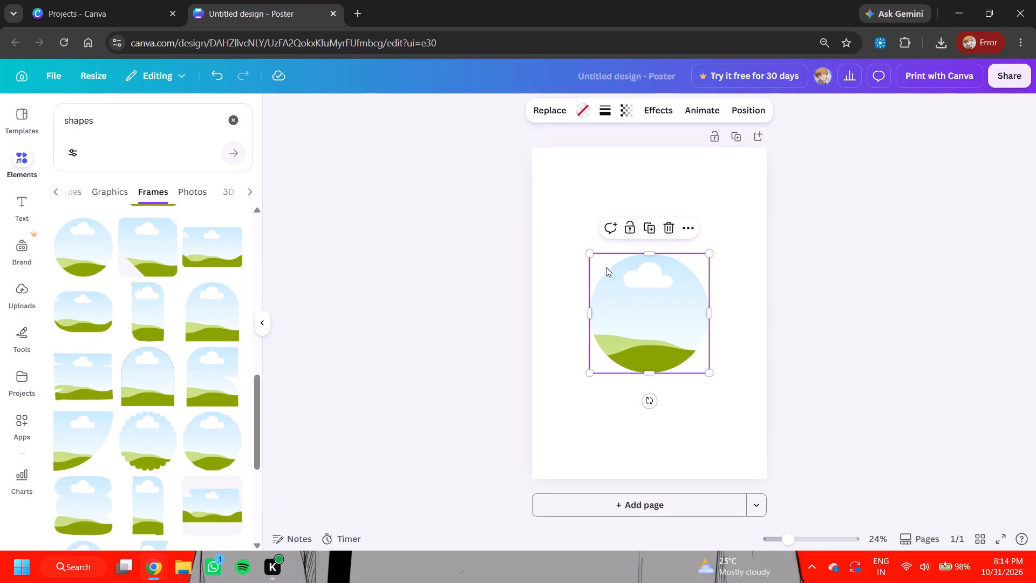
Enlarge the circular frame to about three-fifths of the page width and move it to the page's upper half.
{"action": "left_click", "coordinate": [592, 250]}
{"action": "left_click_drag", "start_coordinate": [592, 250], "coordinate": [585, 233]}
{"action": "left_click", "coordinate": [583, 227]}
{"action": "left_click_drag", "start_coordinate": [580, 216], "coordinate": [576, 206]}
{"action": "triple_click", "coordinate": [575, 203]}
{"action": "left_click", "coordinate": [575, 203]}
{"action": "left_click", "coordinate": [619, 263]}
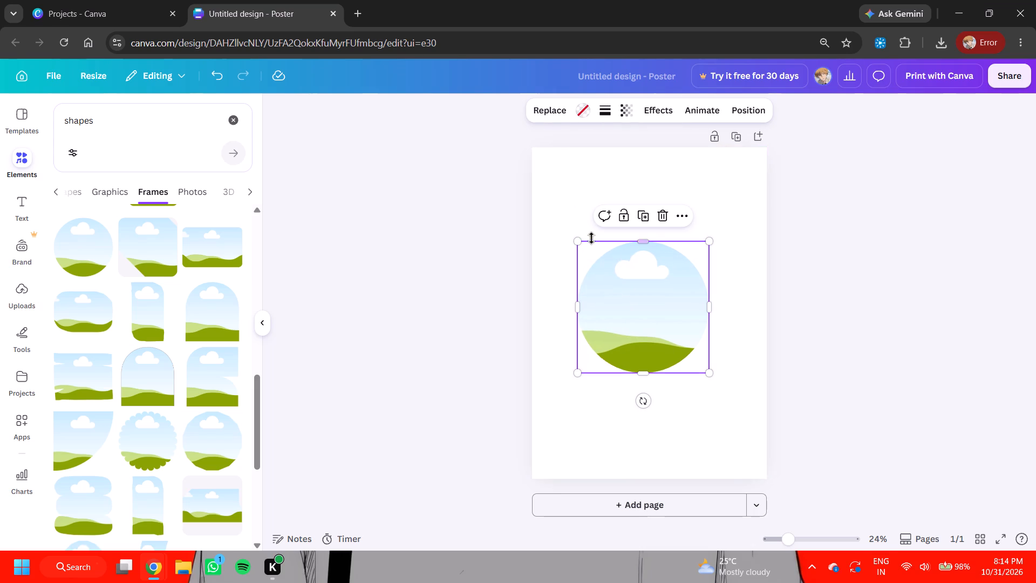
{"action": "left_click_drag", "start_coordinate": [578, 239], "coordinate": [563, 224]}
{"action": "left_click_drag", "start_coordinate": [630, 280], "coordinate": [635, 243]}
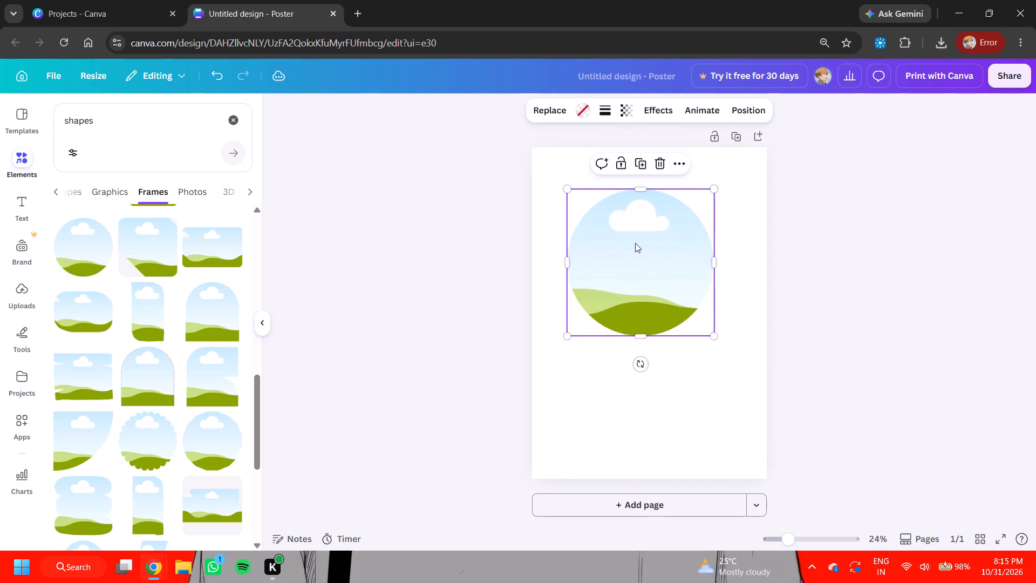
{"action": "left_click", "coordinate": [635, 243]}
{"action": "left_click", "coordinate": [640, 263]}
{"action": "left_click_drag", "start_coordinate": [640, 263], "coordinate": [645, 268]}
{"action": "left_click", "coordinate": [645, 268]}
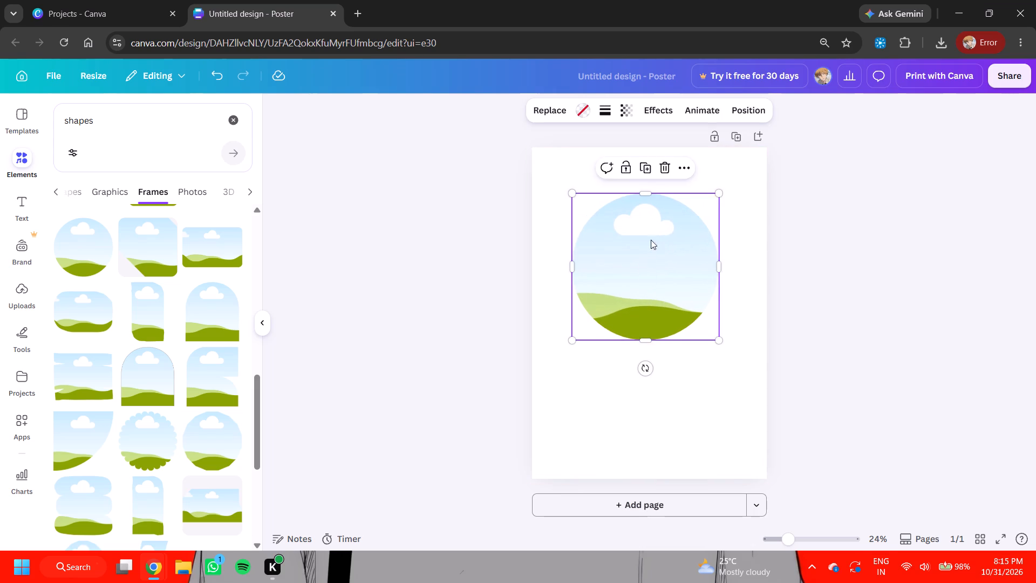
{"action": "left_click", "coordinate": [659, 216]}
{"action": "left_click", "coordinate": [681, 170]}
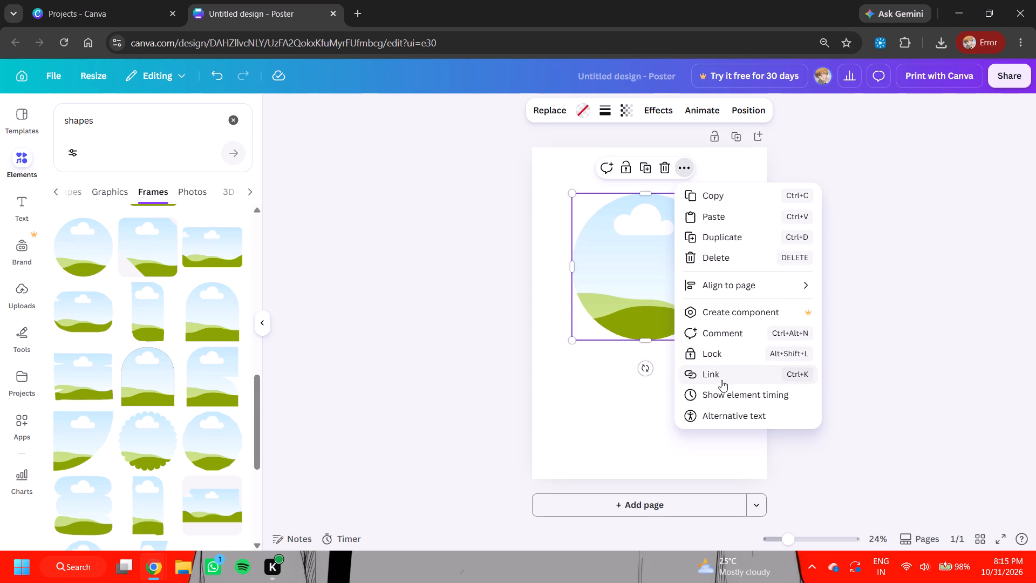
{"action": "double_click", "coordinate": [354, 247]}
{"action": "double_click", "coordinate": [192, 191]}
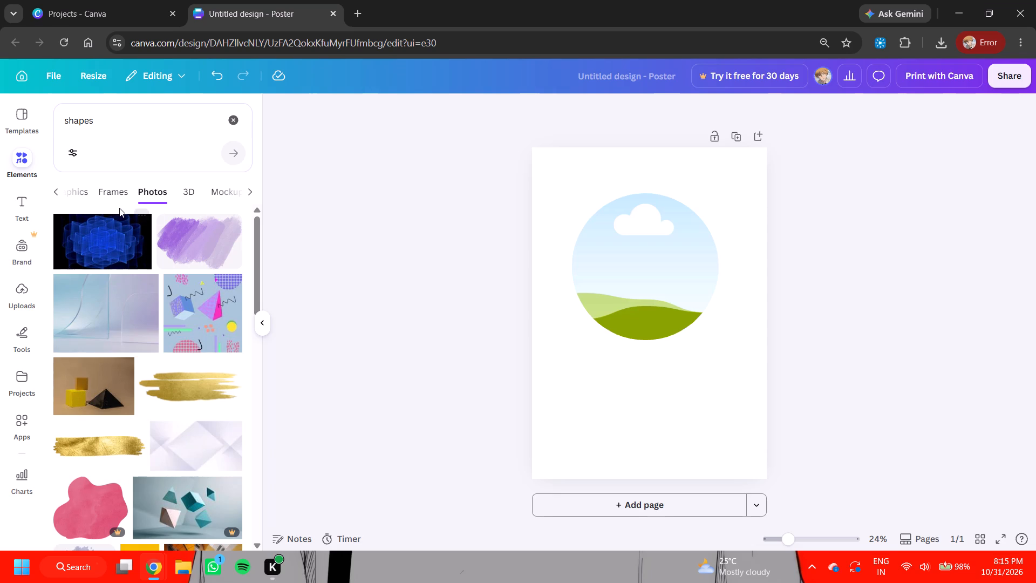
Shift the circular frame slightly so it is centred horizontally on the page.
{"action": "left_click", "coordinate": [591, 284]}
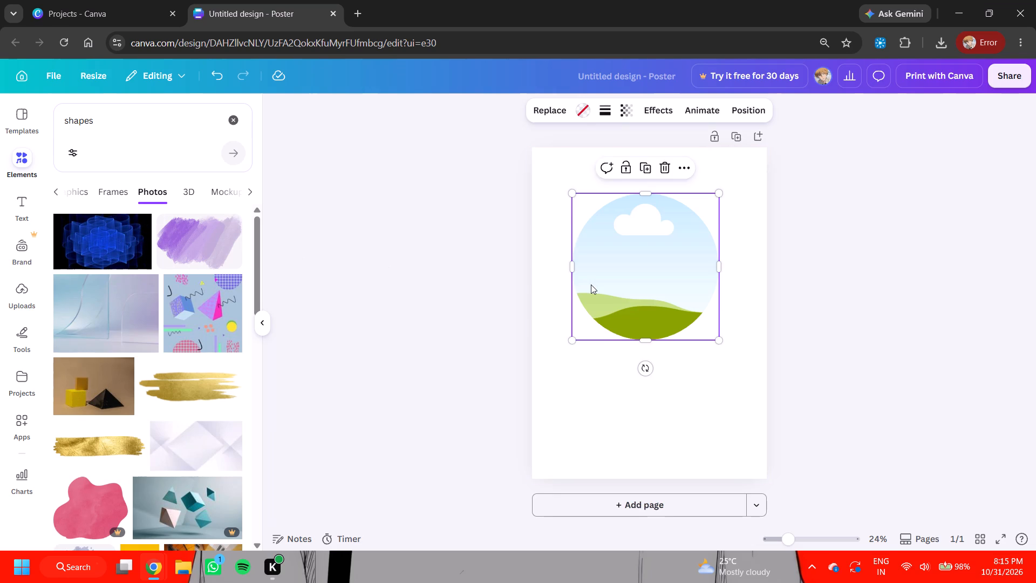
{"action": "left_click", "coordinate": [592, 288]}
{"action": "double_click", "coordinate": [625, 241]}
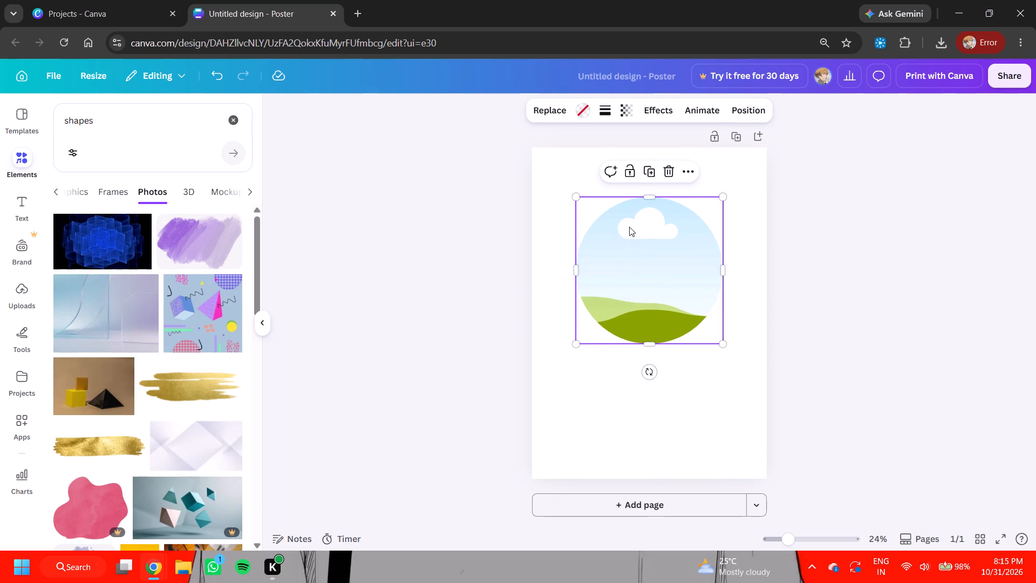
Fill the circular frame with the uploaded dark illustration of the black-haired girl holding her face.
{"action": "left_click", "coordinate": [578, 106]}
{"action": "left_click", "coordinate": [578, 106]}
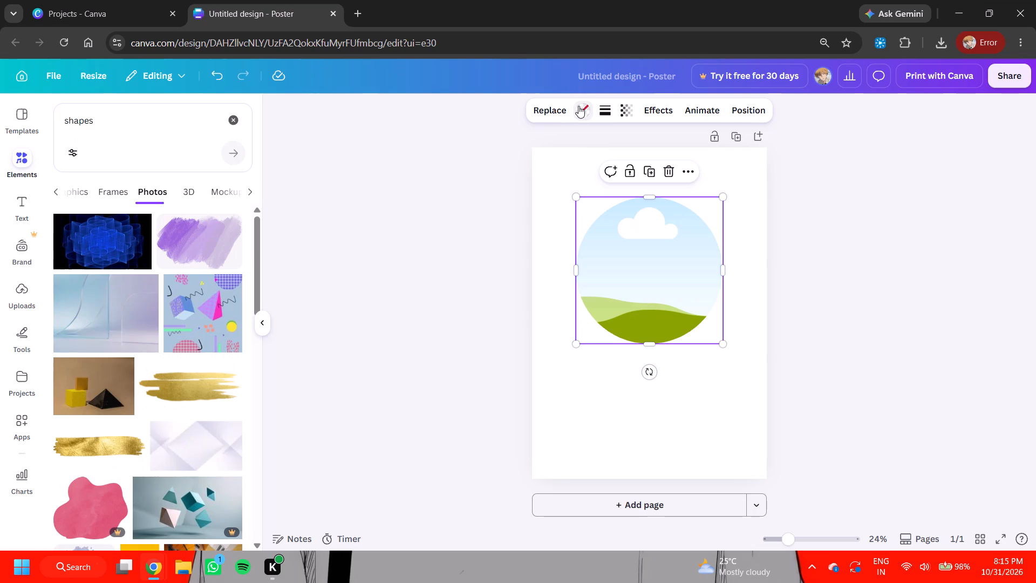
{"action": "left_click", "coordinate": [578, 106]}
{"action": "left_click", "coordinate": [563, 112]}
{"action": "left_click", "coordinate": [578, 109]}
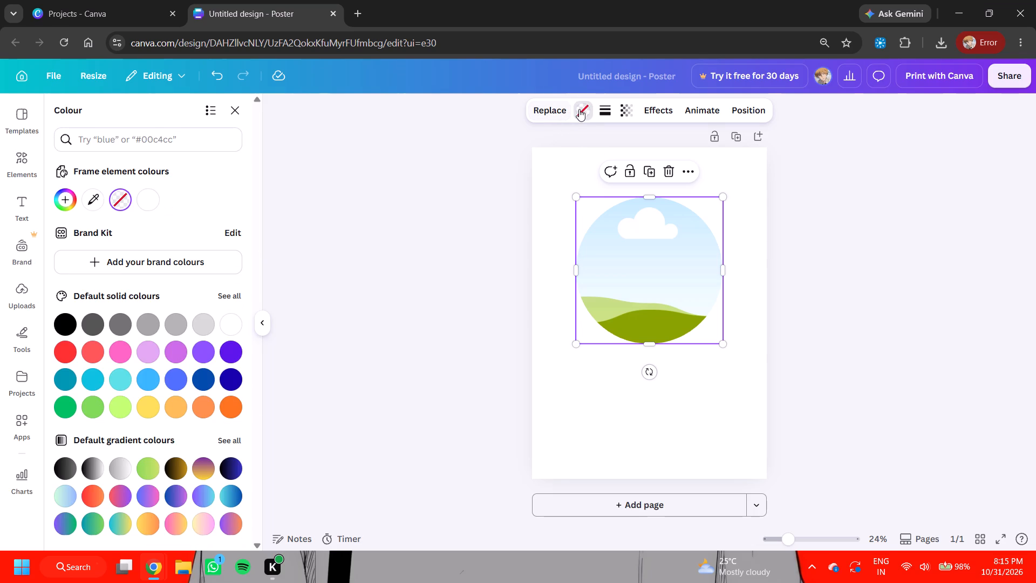
{"action": "left_click", "coordinate": [565, 111]}
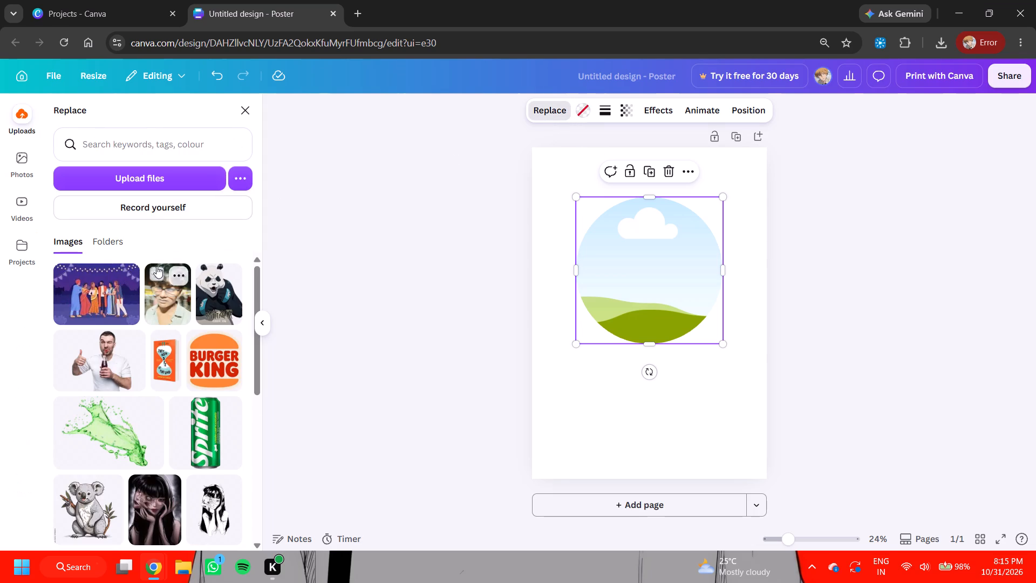
{"action": "scroll", "coordinate": [158, 267], "scroll_direction": "down", "scroll_amount": 2}
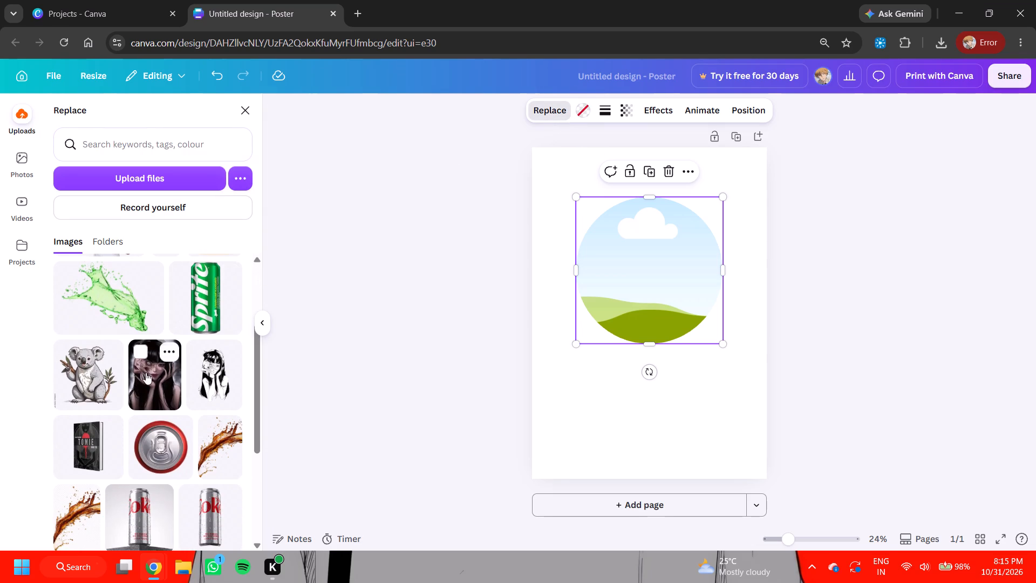
{"action": "left_click", "coordinate": [146, 372]}
Move the circular framed picture slightly lower, keeping it centred horizontally on the page.
{"action": "left_click_drag", "start_coordinate": [626, 282], "coordinate": [628, 284]}
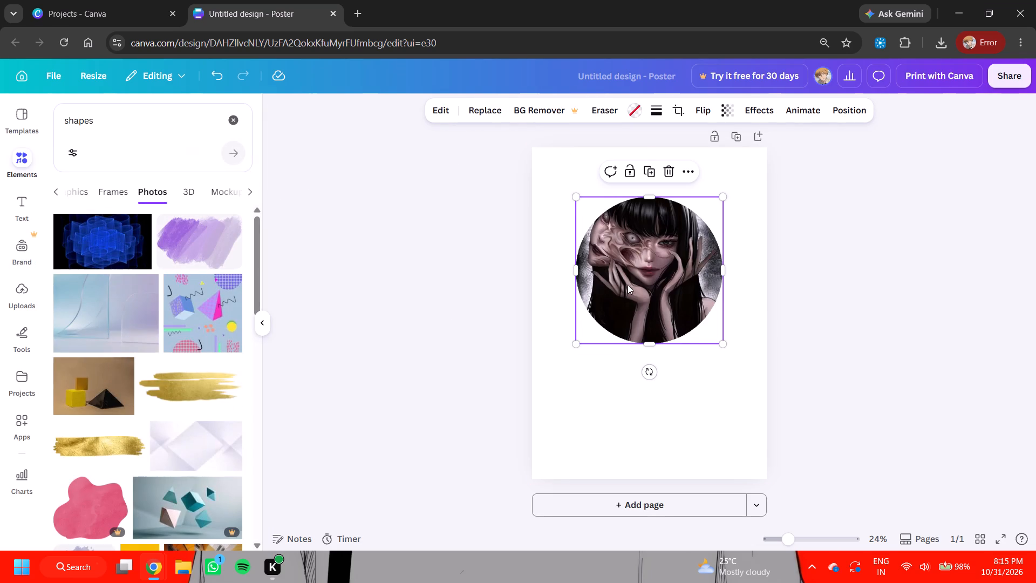
{"action": "left_click_drag", "start_coordinate": [628, 284], "coordinate": [628, 290]}
{"action": "left_click", "coordinate": [801, 284]}
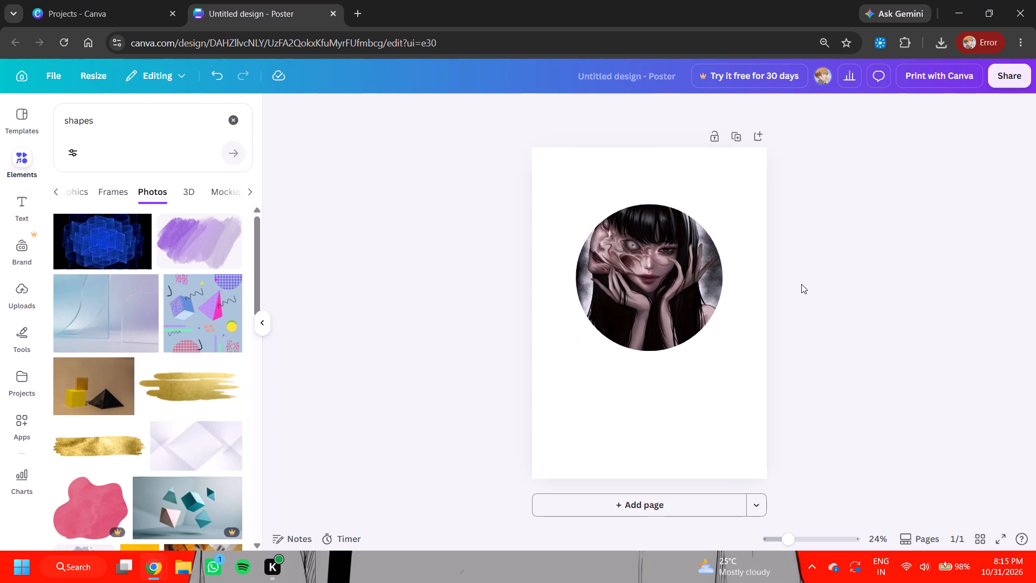
Set the page background to the dark brown-plum shade from the photo colours.
{"action": "left_click", "coordinate": [631, 153]}
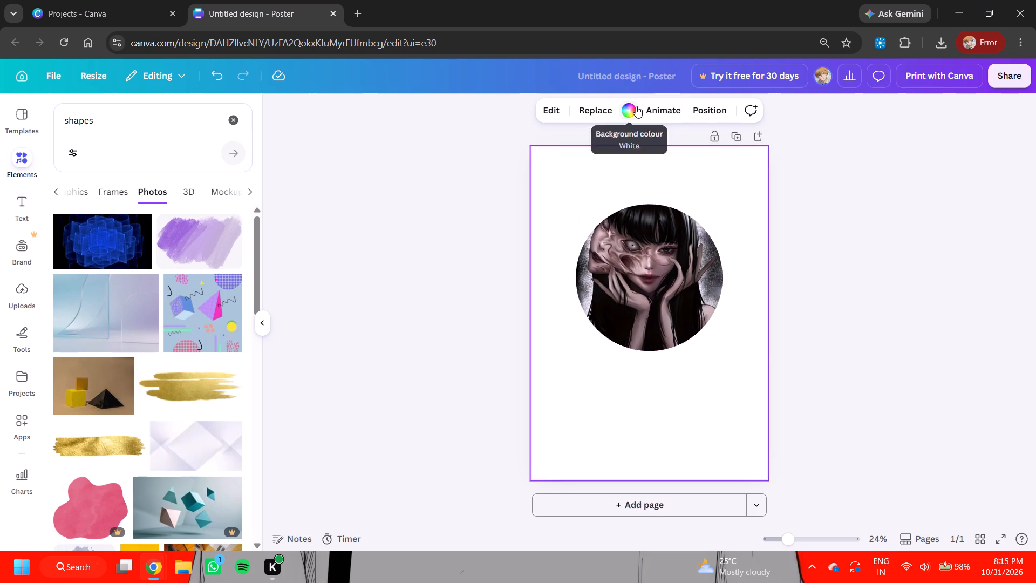
{"action": "left_click", "coordinate": [636, 106]}
{"action": "left_click", "coordinate": [150, 316]}
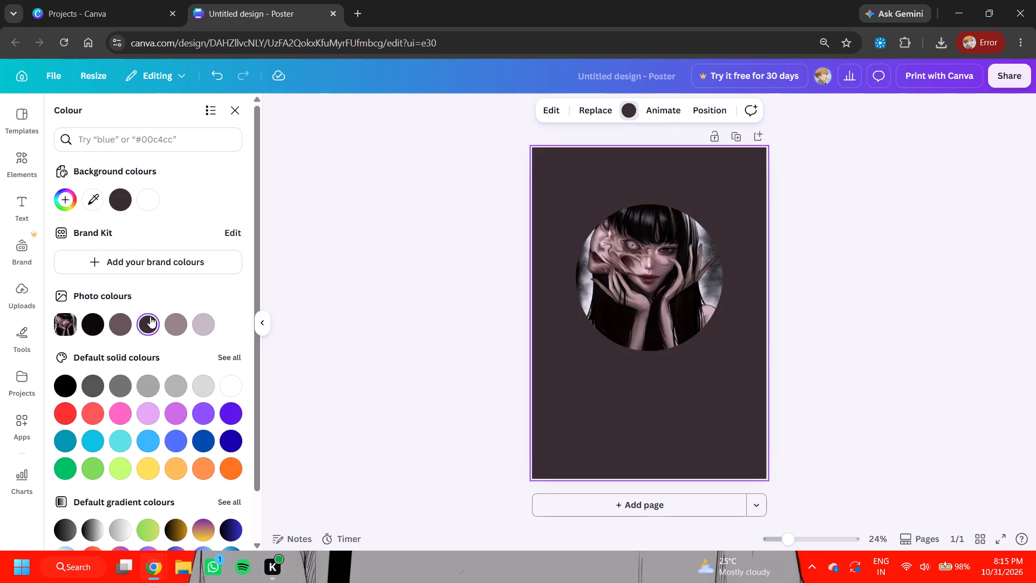
{"action": "double_click", "coordinate": [443, 253]}
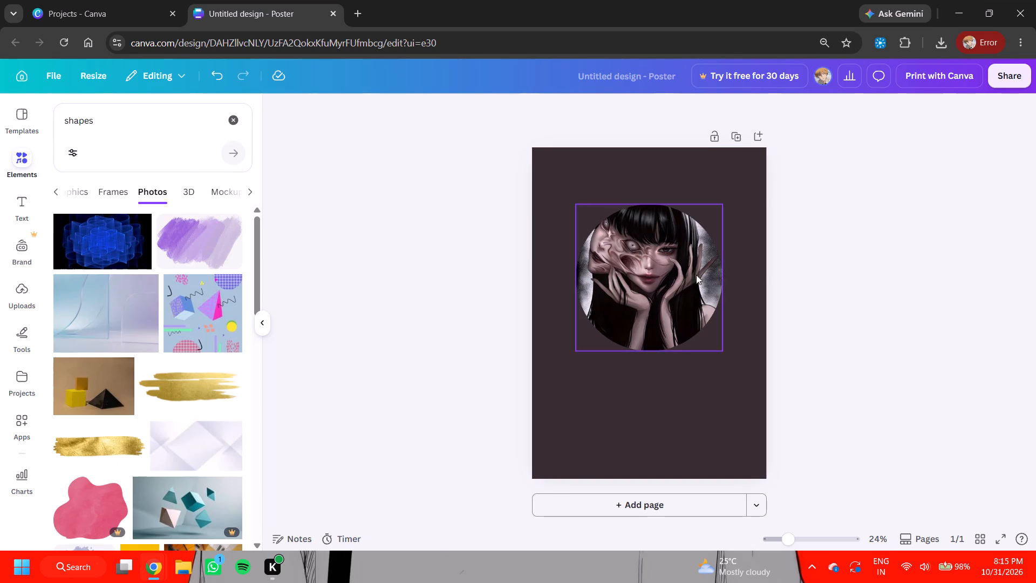
Shrink the circular framed picture slightly, keeping it centred horizontally on the page.
{"action": "double_click", "coordinate": [687, 275]}
{"action": "double_click", "coordinate": [841, 303]}
{"action": "left_click", "coordinate": [684, 317]}
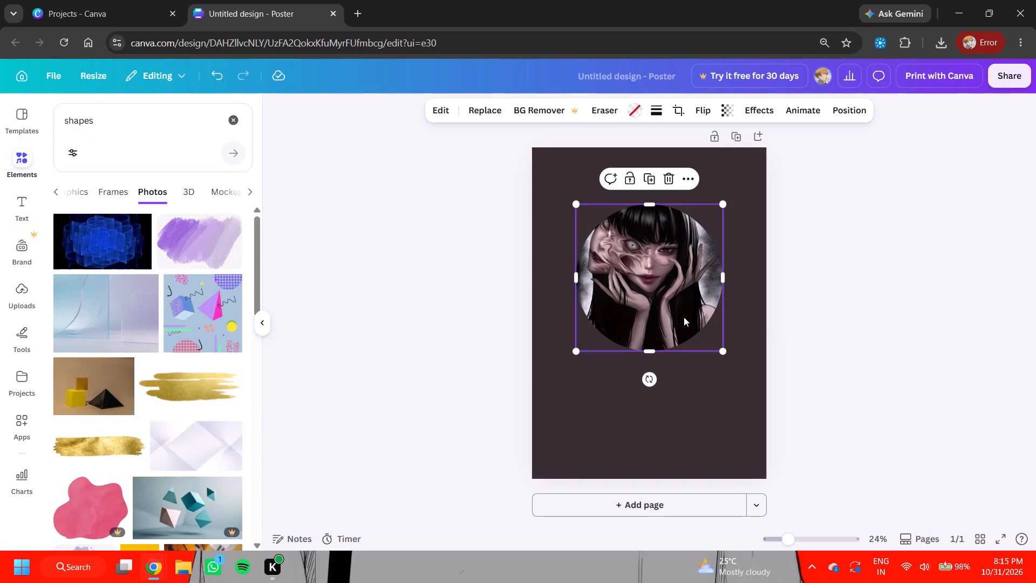
{"action": "left_click_drag", "start_coordinate": [725, 350], "coordinate": [714, 337]}
{"action": "left_click", "coordinate": [669, 281]}
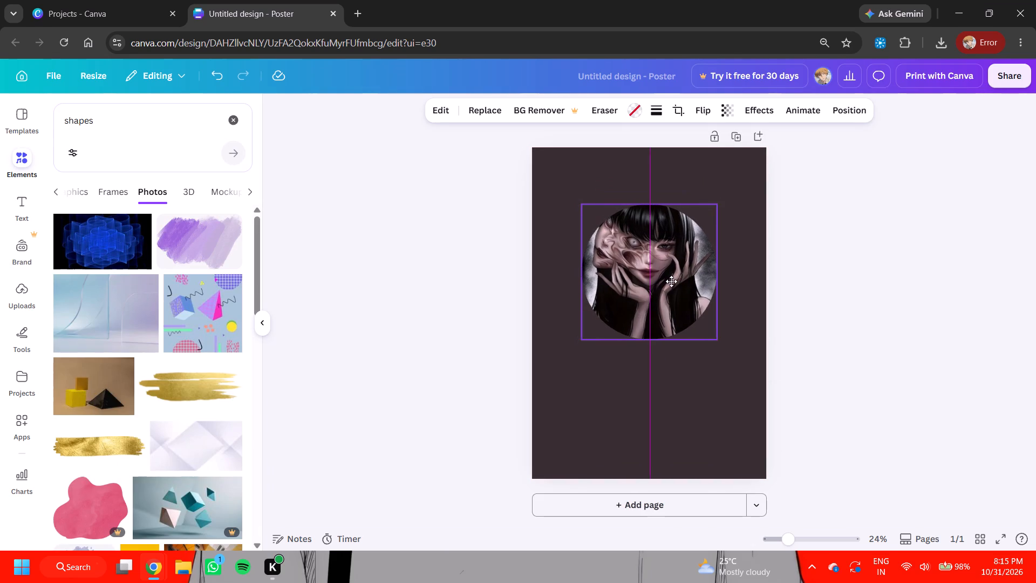
{"action": "left_click", "coordinate": [839, 277]}
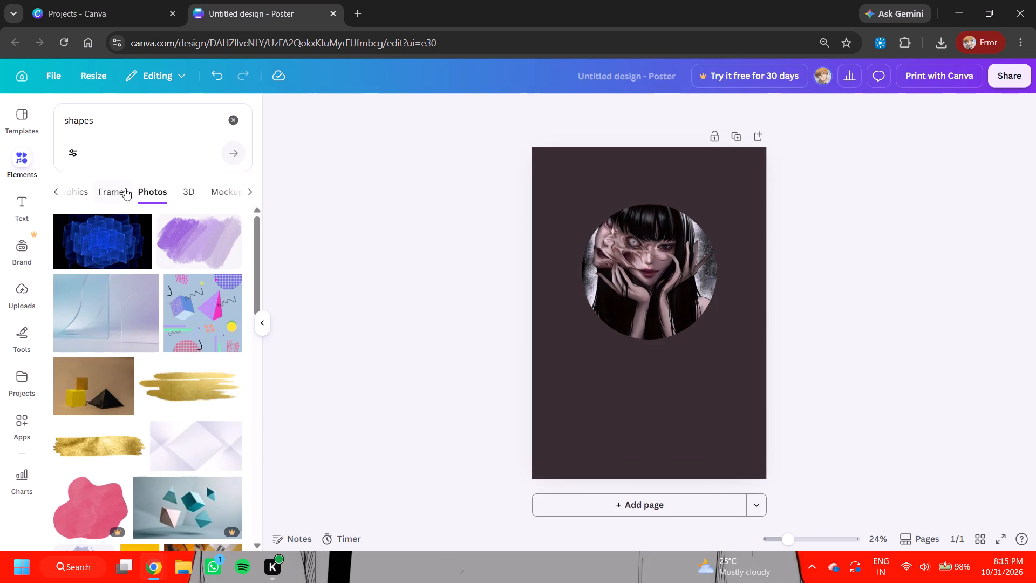
Add an arch-shaped frame with a rounded top and place it centred at the bottom of the page.
{"action": "left_click", "coordinate": [111, 187]}
{"action": "left_click", "coordinate": [104, 188]}
{"action": "left_click", "coordinate": [175, 195]}
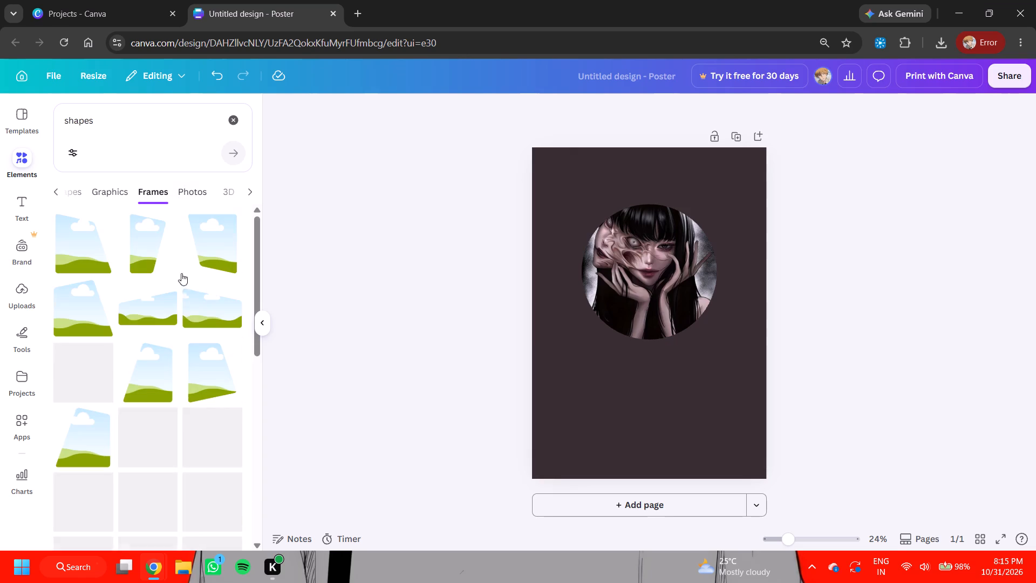
{"action": "scroll", "coordinate": [140, 348], "scroll_direction": "down", "scroll_amount": 8}
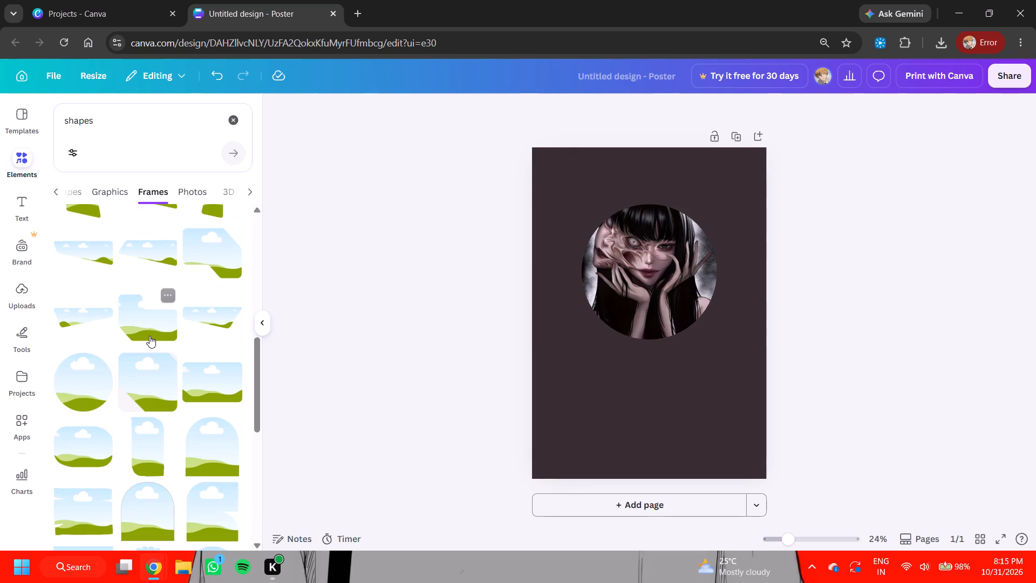
{"action": "scroll", "coordinate": [149, 336], "scroll_direction": "down", "scroll_amount": 1}
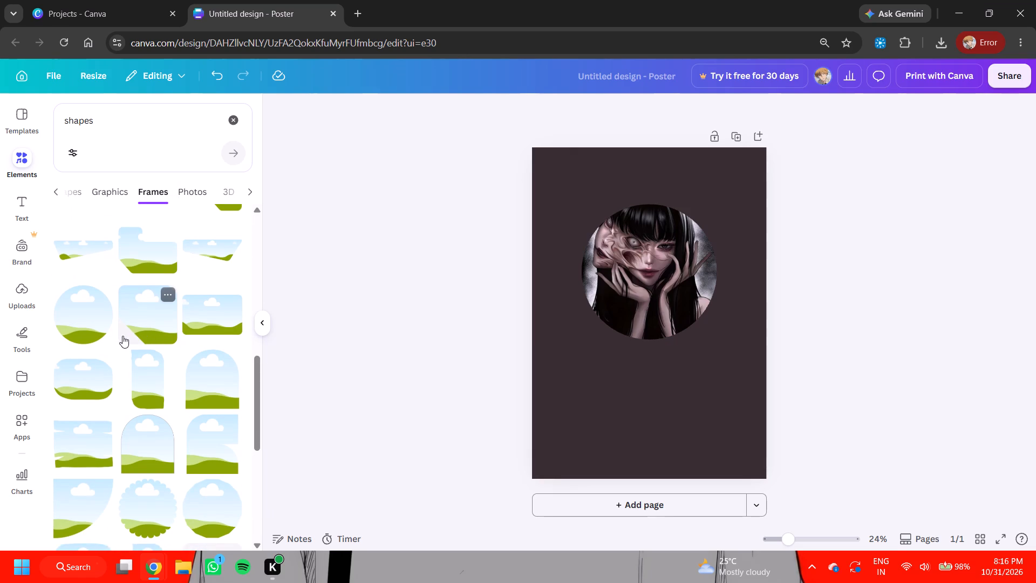
{"action": "left_click", "coordinate": [146, 433]}
{"action": "left_click_drag", "start_coordinate": [663, 338], "coordinate": [662, 338]}
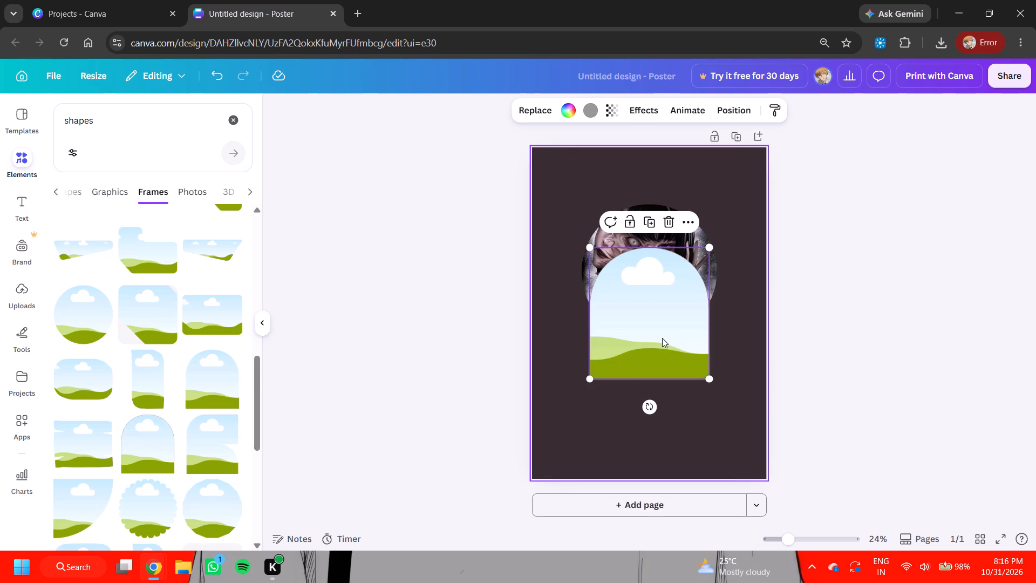
{"action": "left_click_drag", "start_coordinate": [662, 338], "coordinate": [663, 440]}
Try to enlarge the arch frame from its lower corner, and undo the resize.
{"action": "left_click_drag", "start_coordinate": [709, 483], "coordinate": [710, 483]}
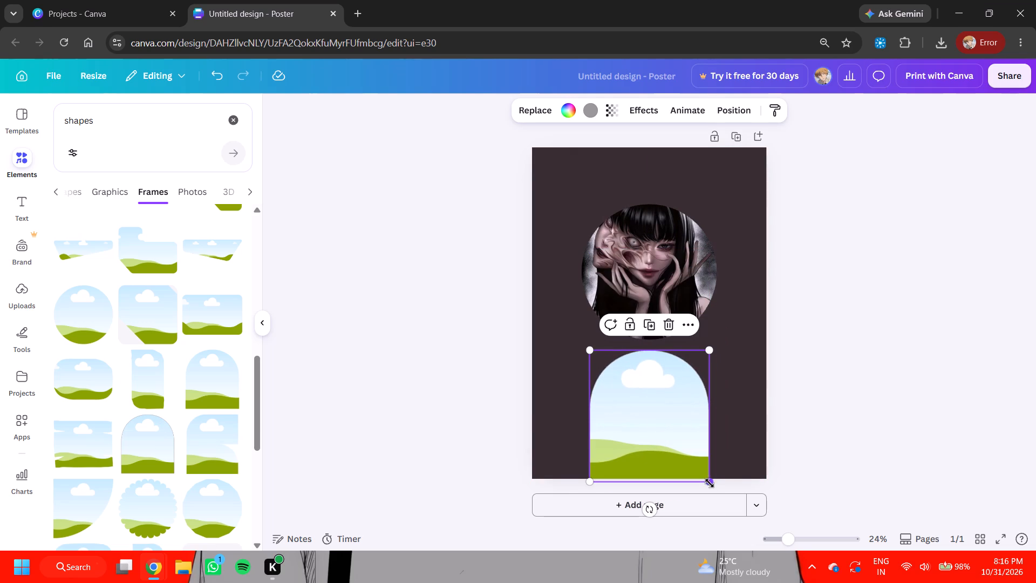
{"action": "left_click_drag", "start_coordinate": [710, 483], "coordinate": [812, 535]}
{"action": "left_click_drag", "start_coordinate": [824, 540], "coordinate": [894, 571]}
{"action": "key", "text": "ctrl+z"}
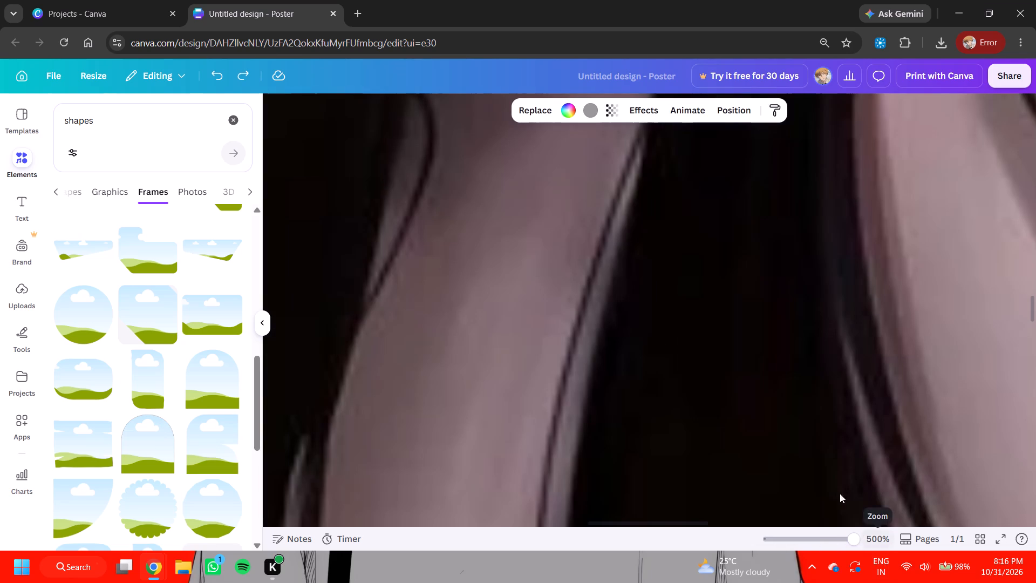
Enlarge the arch frame beyond the page width and centre it so its curved top spans the bottom of the page.
{"action": "scroll", "coordinate": [789, 406], "scroll_direction": "up", "scroll_amount": 9}
{"action": "scroll", "coordinate": [764, 386], "scroll_direction": "down", "scroll_amount": 17, "text": "ctrl"}
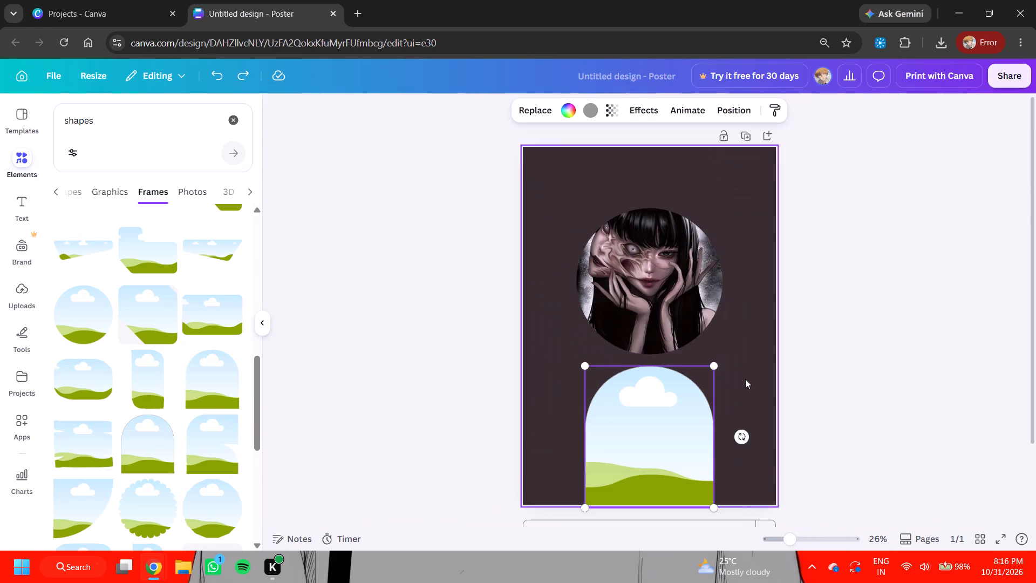
{"action": "left_click_drag", "start_coordinate": [713, 507], "coordinate": [788, 540]}
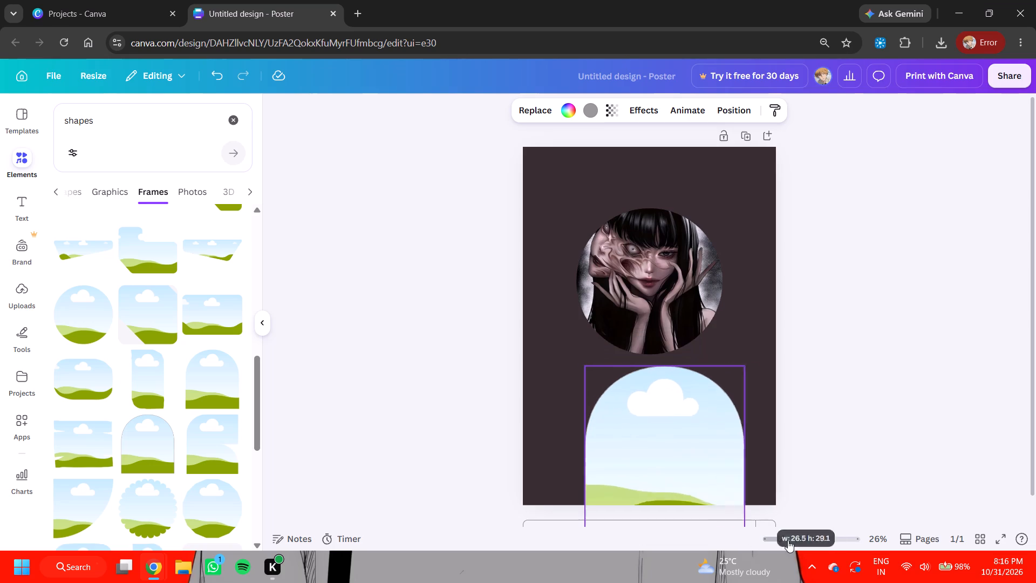
{"action": "left_click_drag", "start_coordinate": [788, 540], "coordinate": [863, 580]}
{"action": "left_click_drag", "start_coordinate": [720, 460], "coordinate": [678, 462]}
{"action": "left_click_drag", "start_coordinate": [676, 462], "coordinate": [670, 462]}
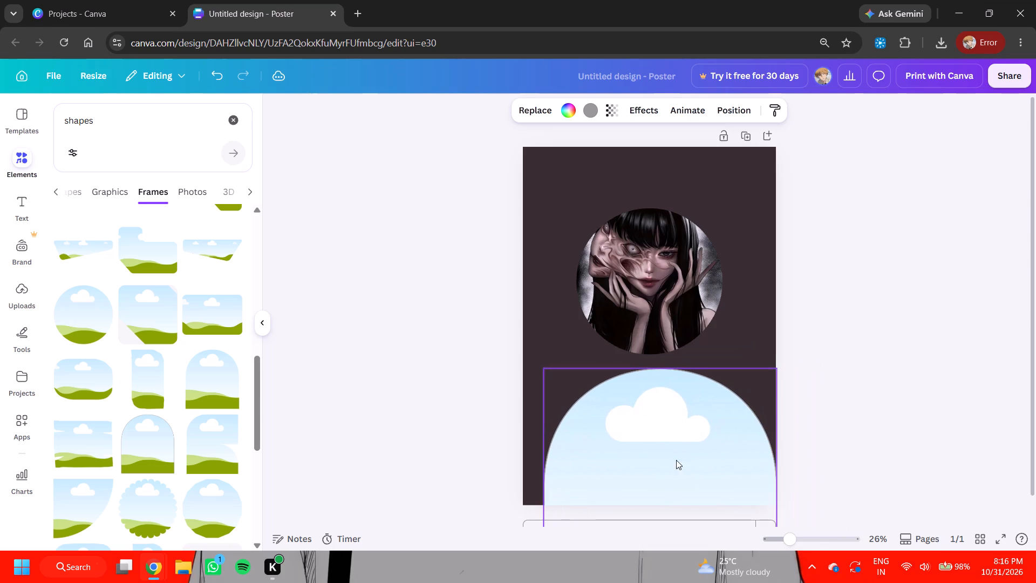
{"action": "scroll", "coordinate": [806, 342], "scroll_direction": "down", "scroll_amount": 3}
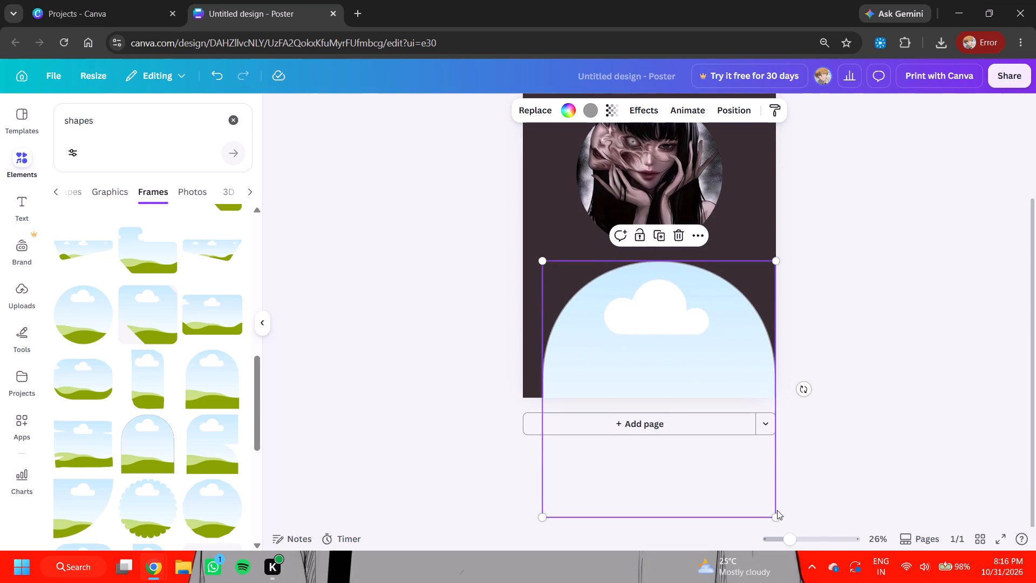
{"action": "left_click_drag", "start_coordinate": [776, 260], "coordinate": [855, 202]}
{"action": "left_click_drag", "start_coordinate": [673, 296], "coordinate": [662, 311]}
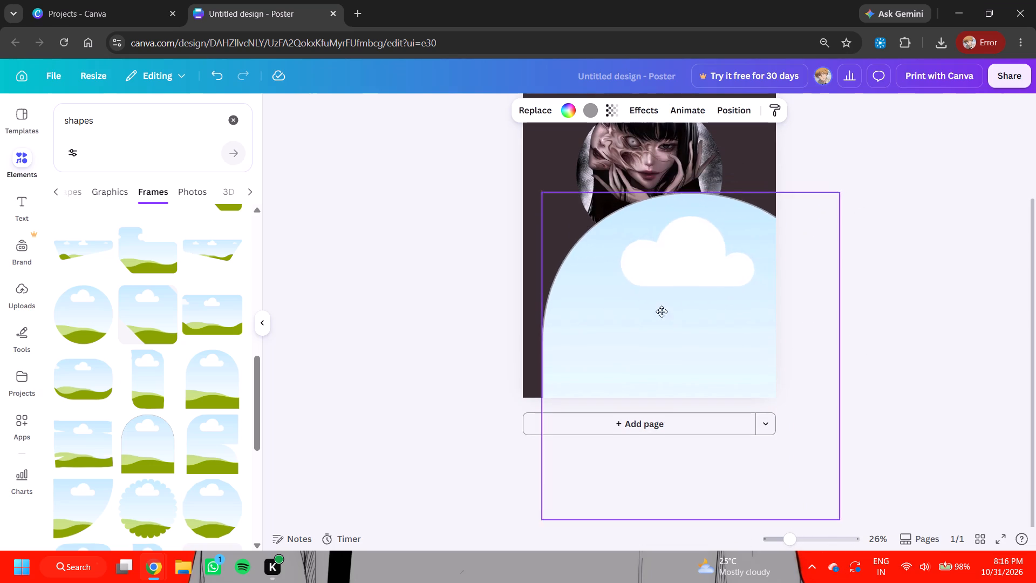
{"action": "left_click_drag", "start_coordinate": [662, 311], "coordinate": [632, 369]}
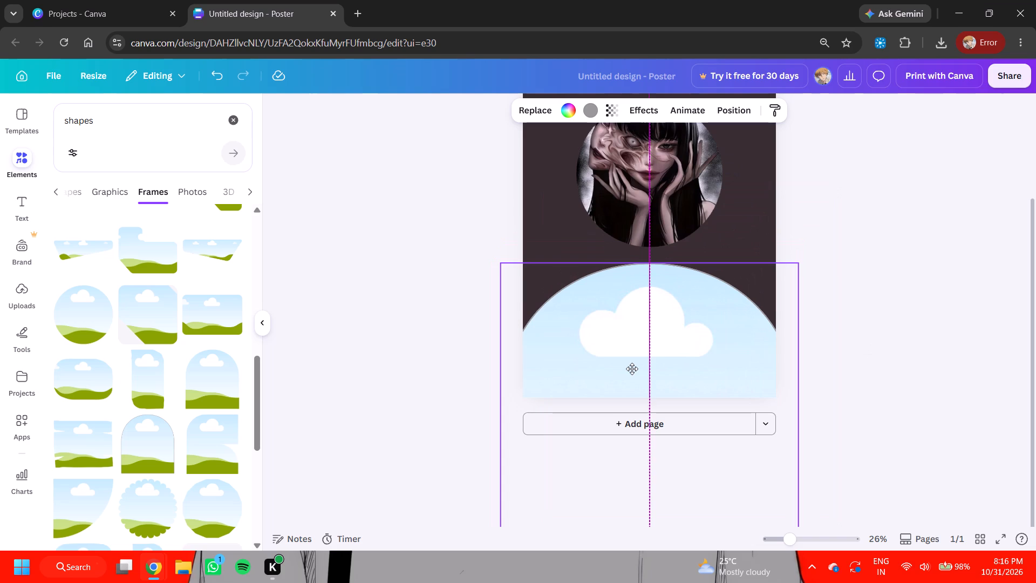
{"action": "left_click_drag", "start_coordinate": [632, 369], "coordinate": [634, 368]}
{"action": "left_click", "coordinate": [634, 368]}
Move the circular framed picture higher on the page, keeping it centred horizontally.
{"action": "scroll", "coordinate": [694, 231], "scroll_direction": "up", "scroll_amount": 1}
{"action": "left_click_drag", "start_coordinate": [669, 261], "coordinate": [669, 258]}
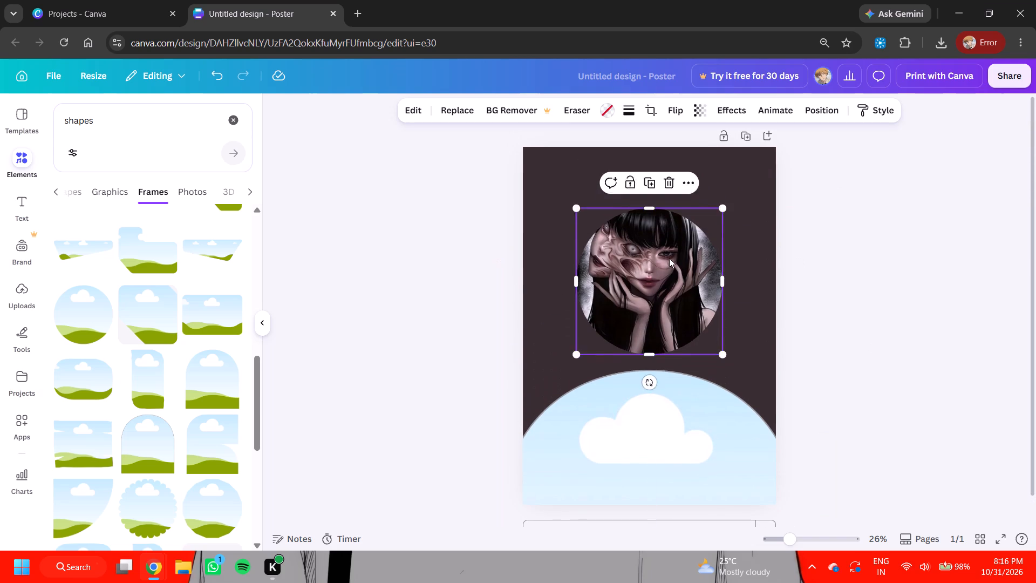
{"action": "left_click_drag", "start_coordinate": [669, 258], "coordinate": [671, 232]}
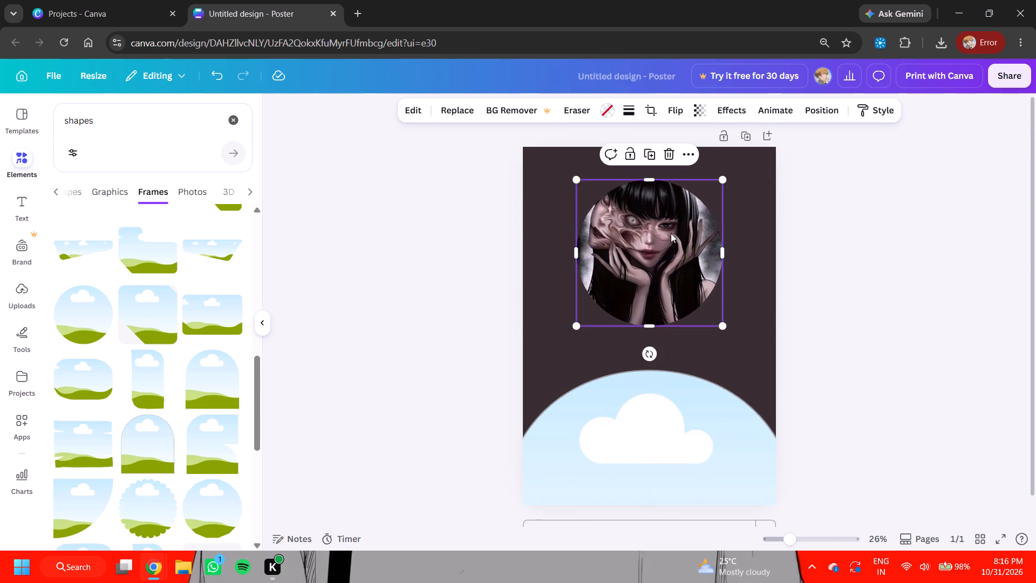
Search Google Images for "tomie" in a new browser tab.
{"action": "double_click", "coordinate": [660, 424]}
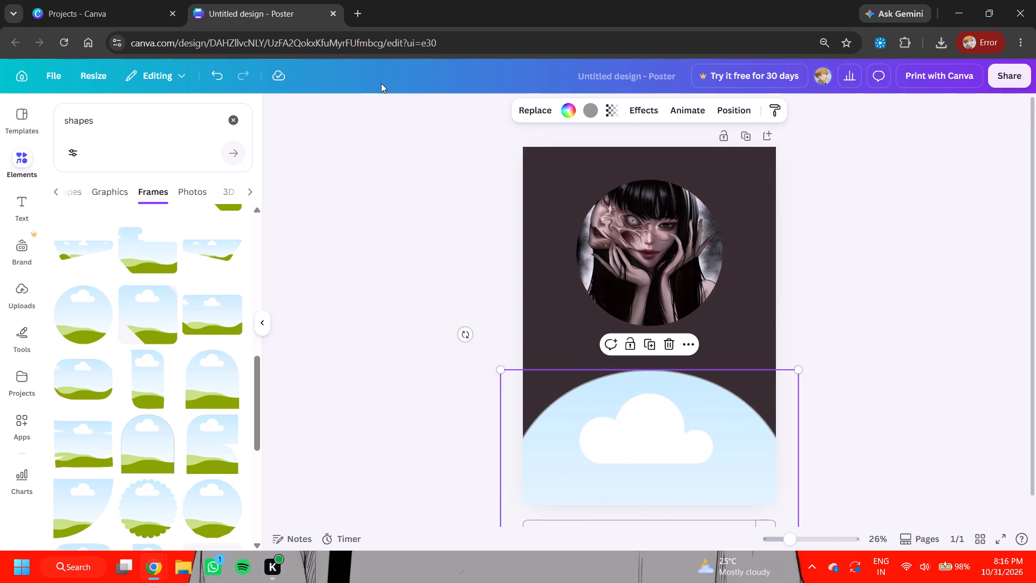
{"action": "double_click", "coordinate": [357, 2]}
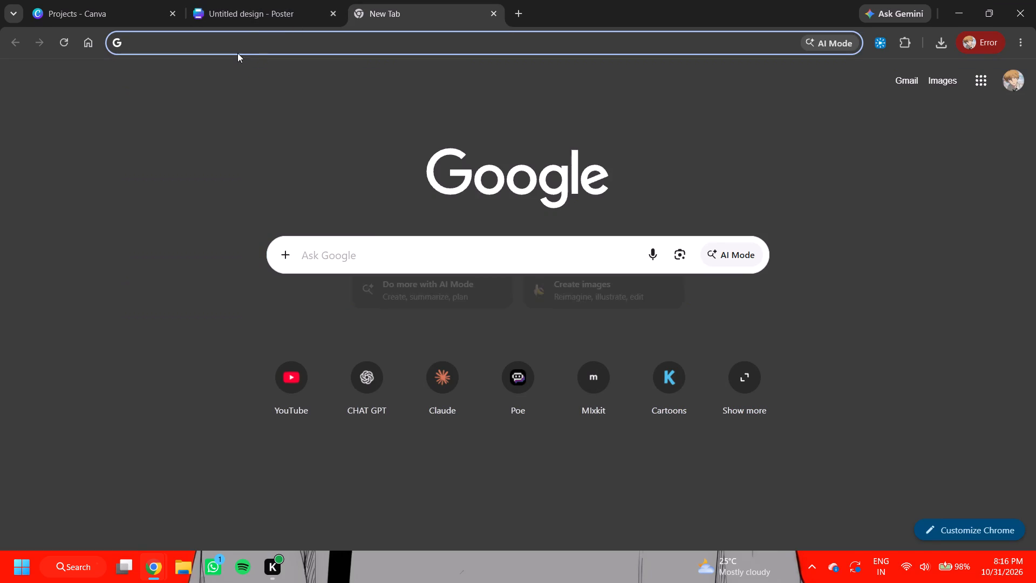
{"action": "type", "text": "tomie"}
{"action": "key", "text": "Return"}
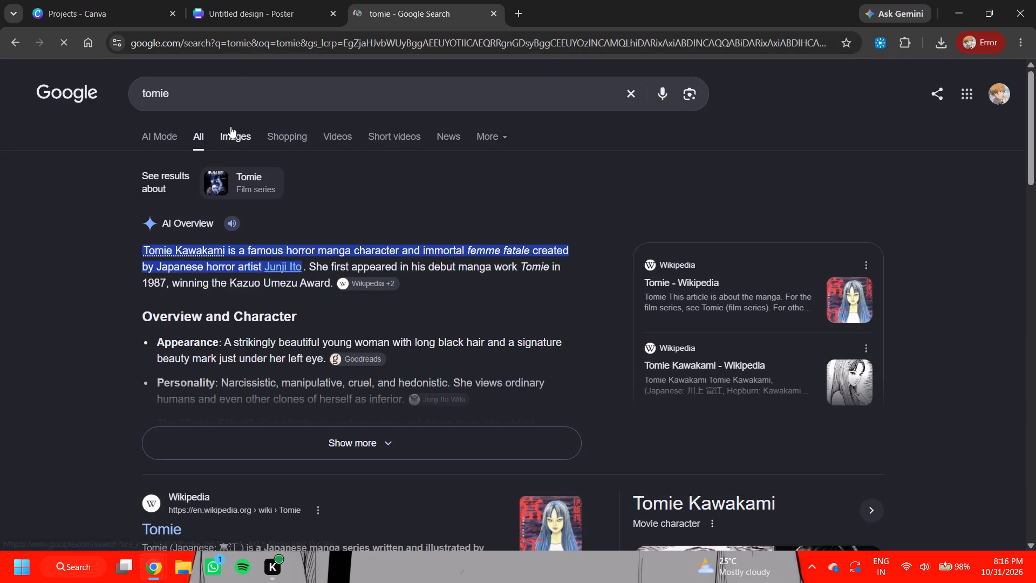
{"action": "left_click", "coordinate": [230, 126]}
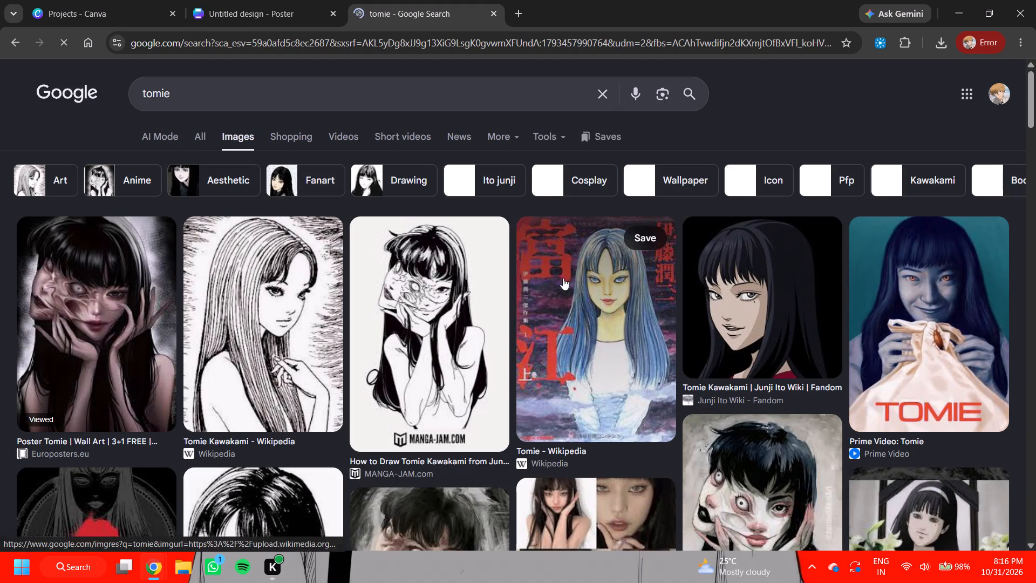
Browse the Tomie image results for a second picture suited to the arch frame.
{"action": "scroll", "coordinate": [644, 298], "scroll_direction": "down", "scroll_amount": 3}
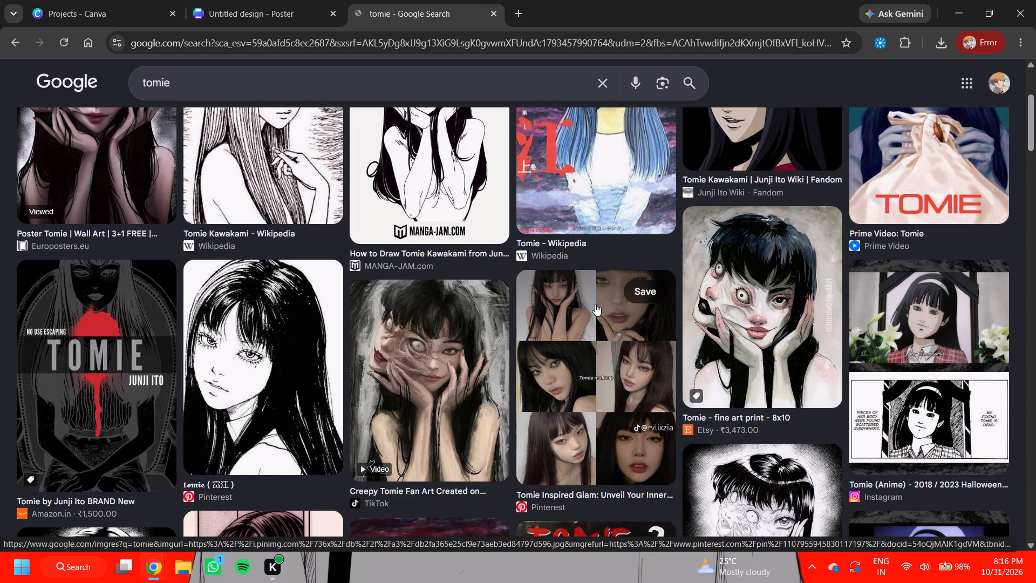
{"action": "scroll", "coordinate": [594, 304], "scroll_direction": "down", "scroll_amount": 4}
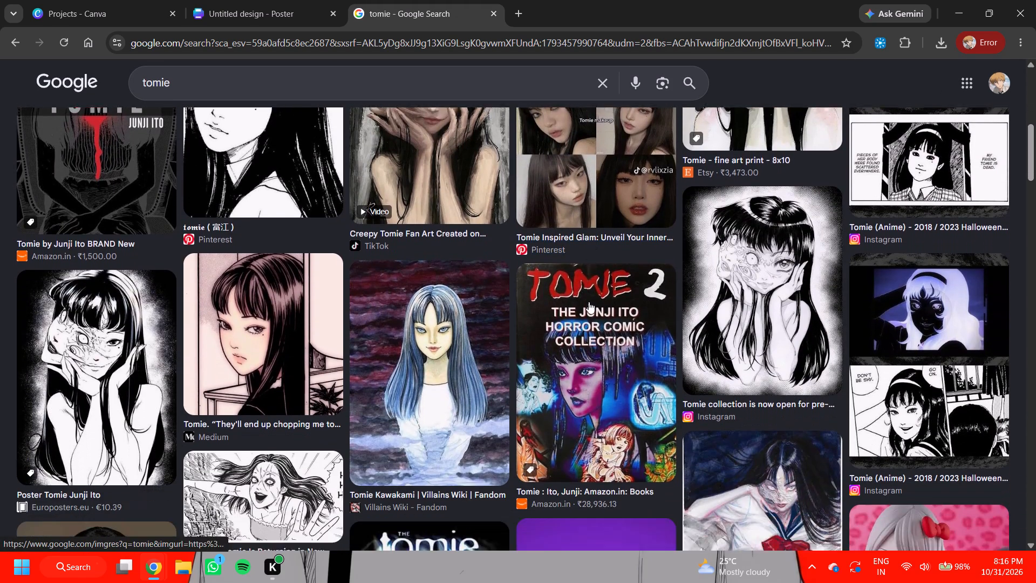
{"action": "scroll", "coordinate": [589, 302], "scroll_direction": "down", "scroll_amount": 4}
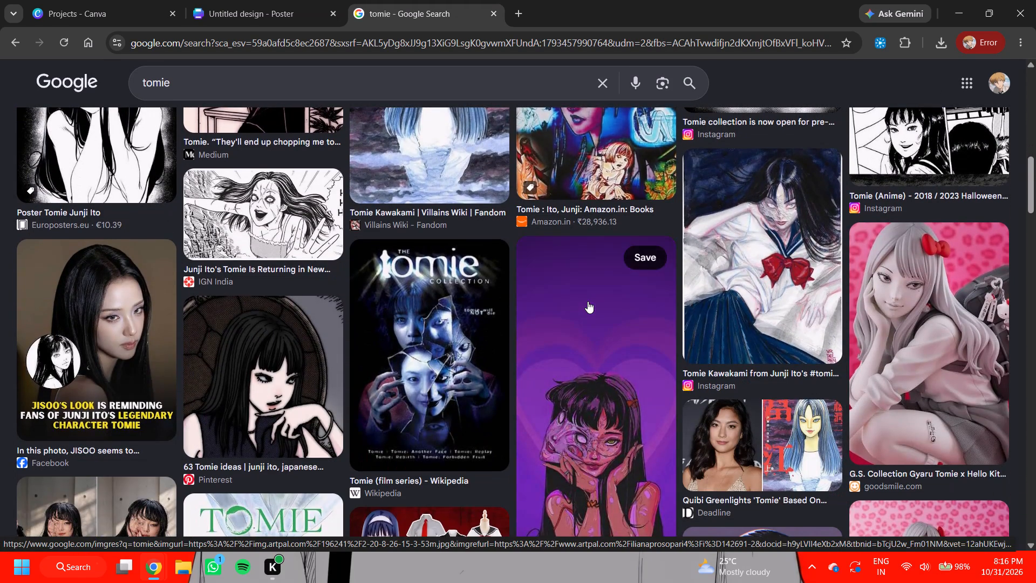
{"action": "scroll", "coordinate": [588, 301], "scroll_direction": "down", "scroll_amount": 3}
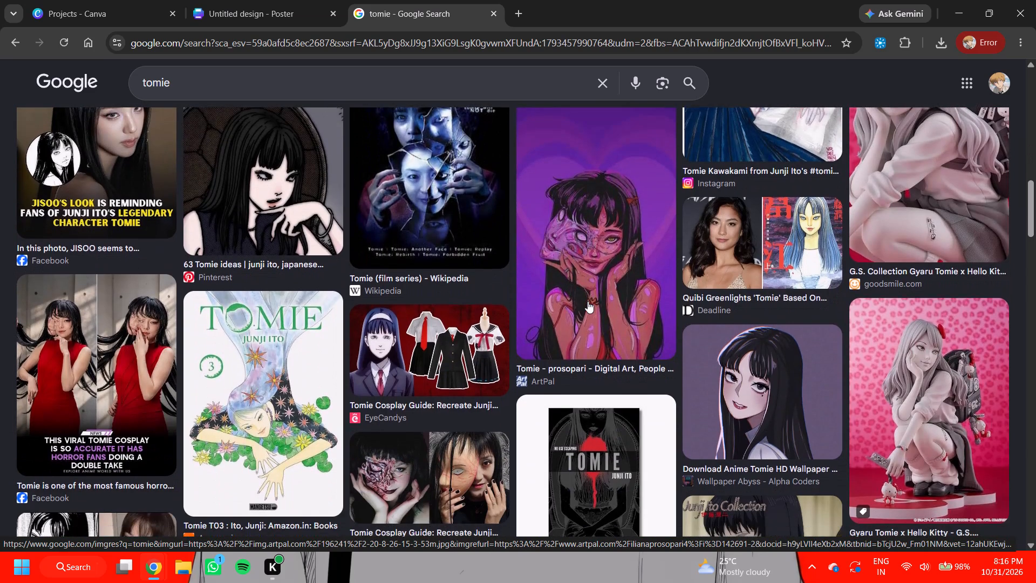
{"action": "scroll", "coordinate": [588, 301], "scroll_direction": "down", "scroll_amount": 1}
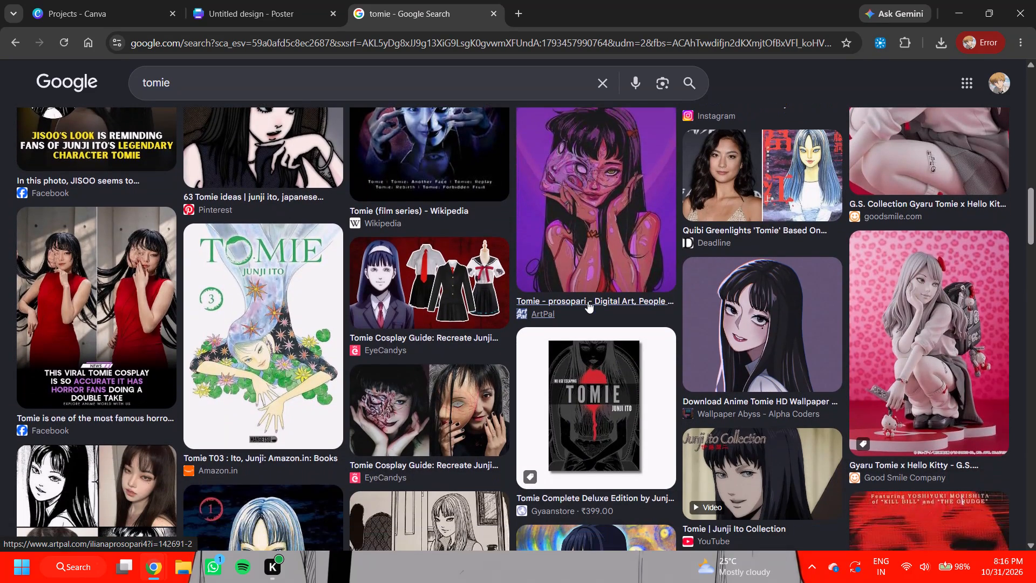
{"action": "scroll", "coordinate": [588, 301], "scroll_direction": "down", "scroll_amount": 3}
{"action": "scroll", "coordinate": [478, 299], "scroll_direction": "down", "scroll_amount": 2}
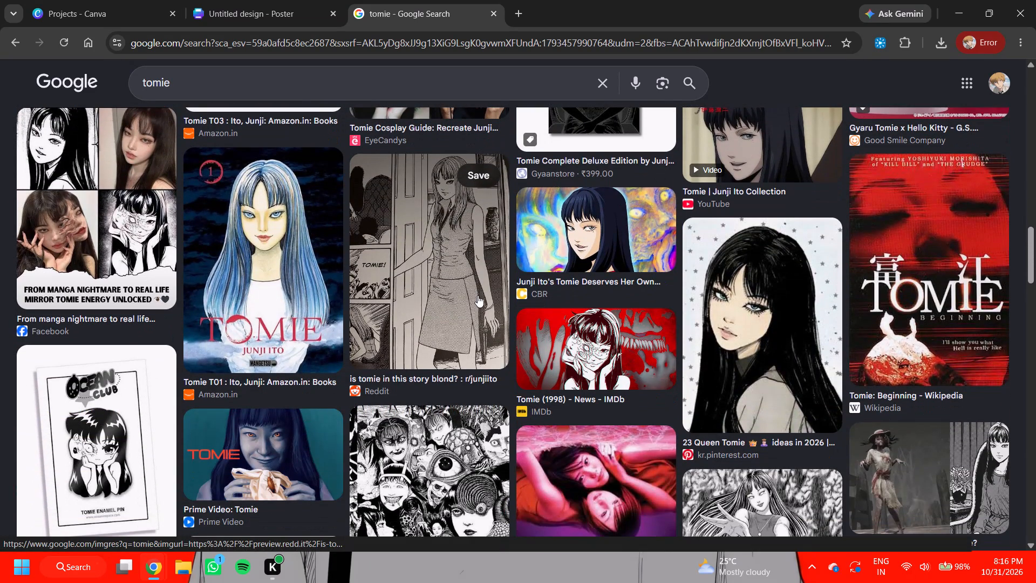
Browse the Tomie image results from the top downwards for a picture suited to the poster's arch frame.
{"action": "scroll", "coordinate": [296, 279], "scroll_direction": "up", "scroll_amount": 7}
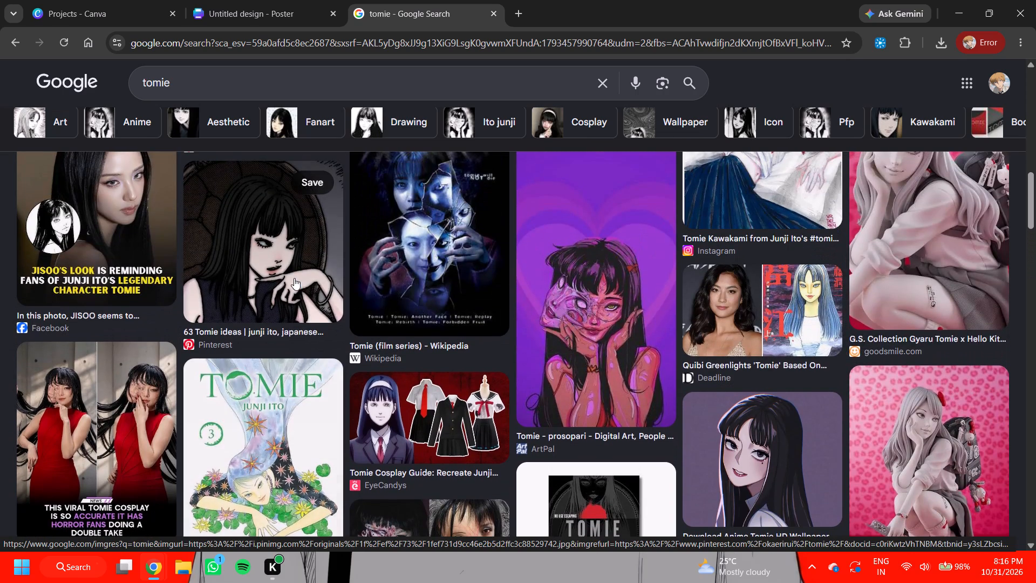
{"action": "scroll", "coordinate": [294, 278], "scroll_direction": "up", "scroll_amount": 8}
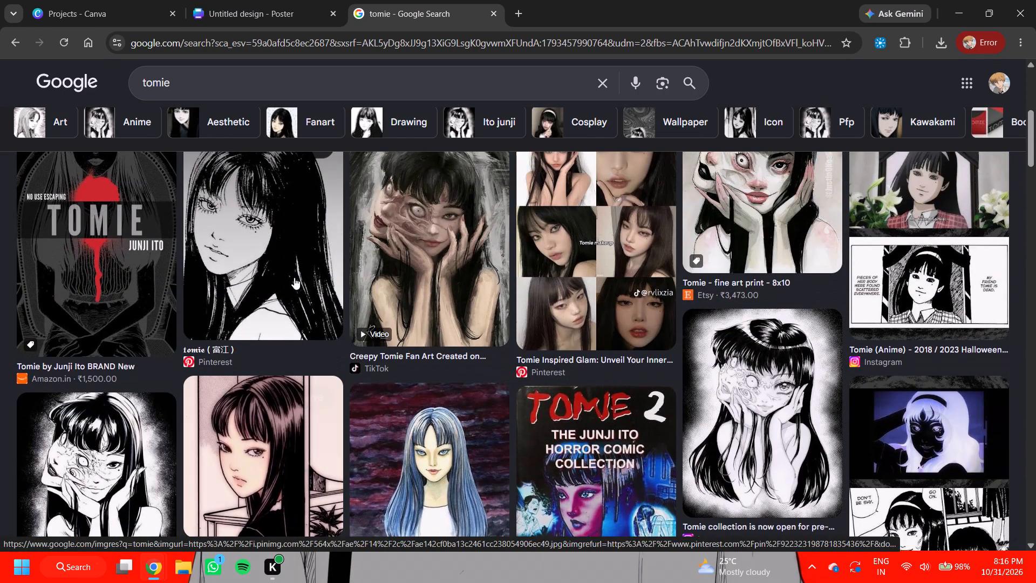
{"action": "scroll", "coordinate": [294, 277], "scroll_direction": "up", "scroll_amount": 5}
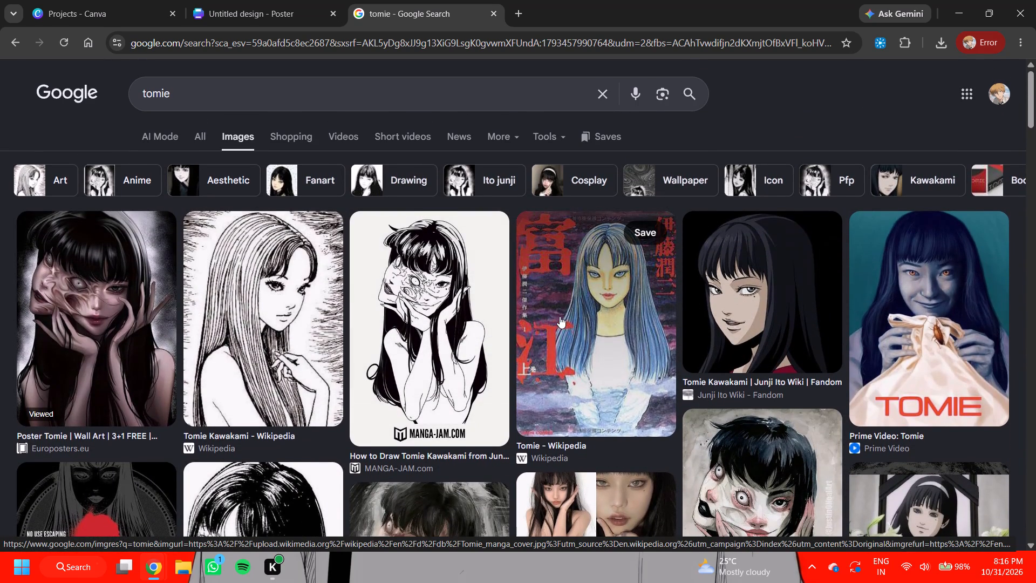
{"action": "scroll", "coordinate": [560, 316], "scroll_direction": "down", "scroll_amount": 14}
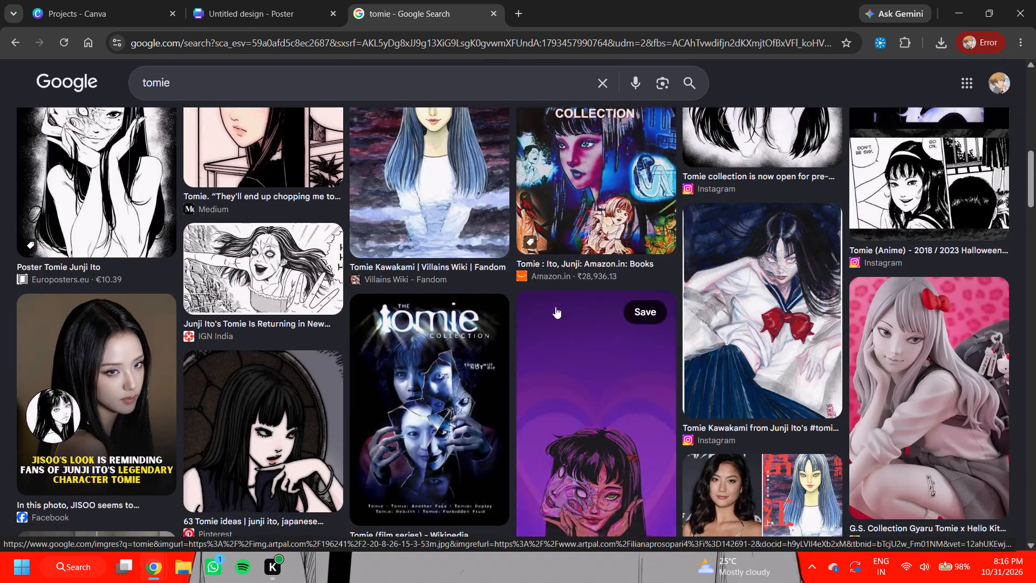
{"action": "scroll", "coordinate": [555, 307], "scroll_direction": "down", "scroll_amount": 10}
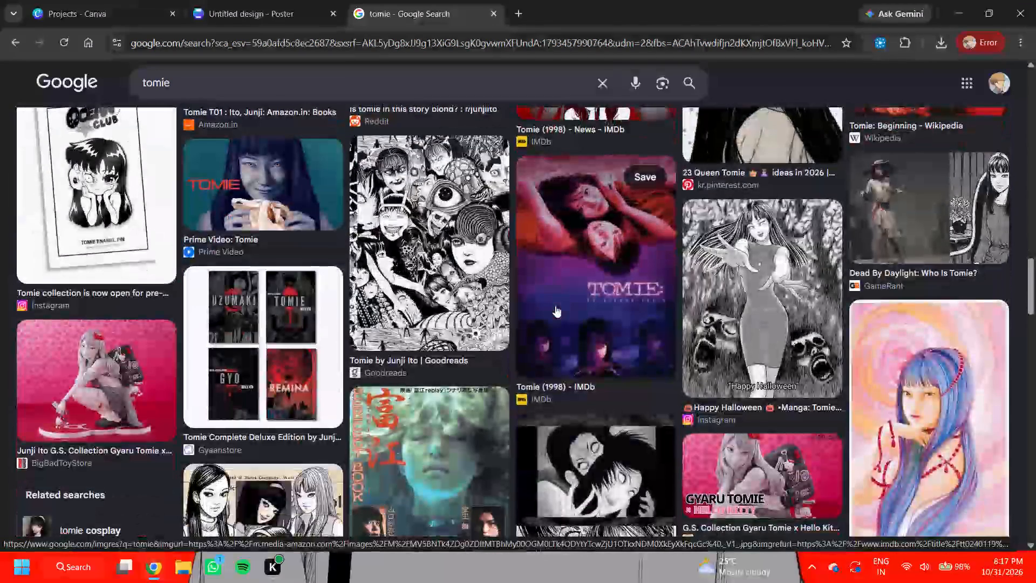
{"action": "scroll", "coordinate": [555, 306], "scroll_direction": "down", "scroll_amount": 2}
Preview the black-and-white two-panel "Tomie (Anime) - 2018 / 2023" Instagram result and look through its related images.
{"action": "left_click", "coordinate": [561, 307]}
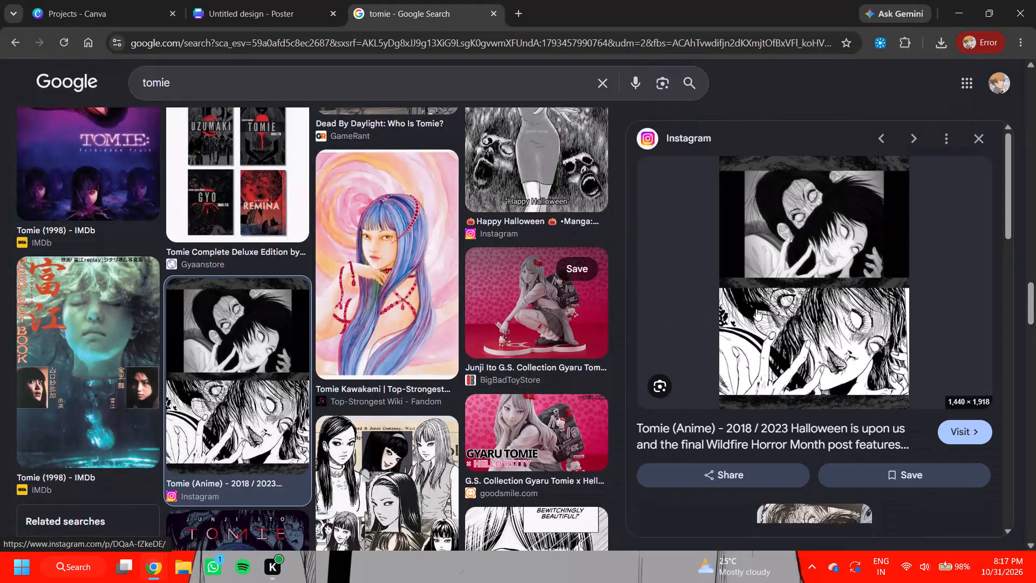
{"action": "scroll", "coordinate": [765, 279], "scroll_direction": "down", "scroll_amount": 4}
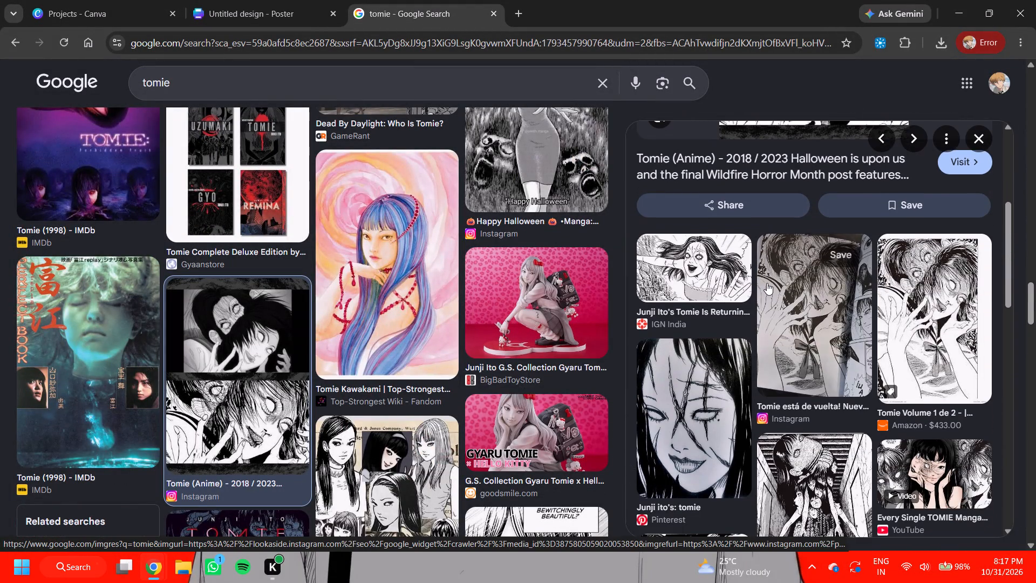
{"action": "scroll", "coordinate": [767, 283], "scroll_direction": "down", "scroll_amount": 4}
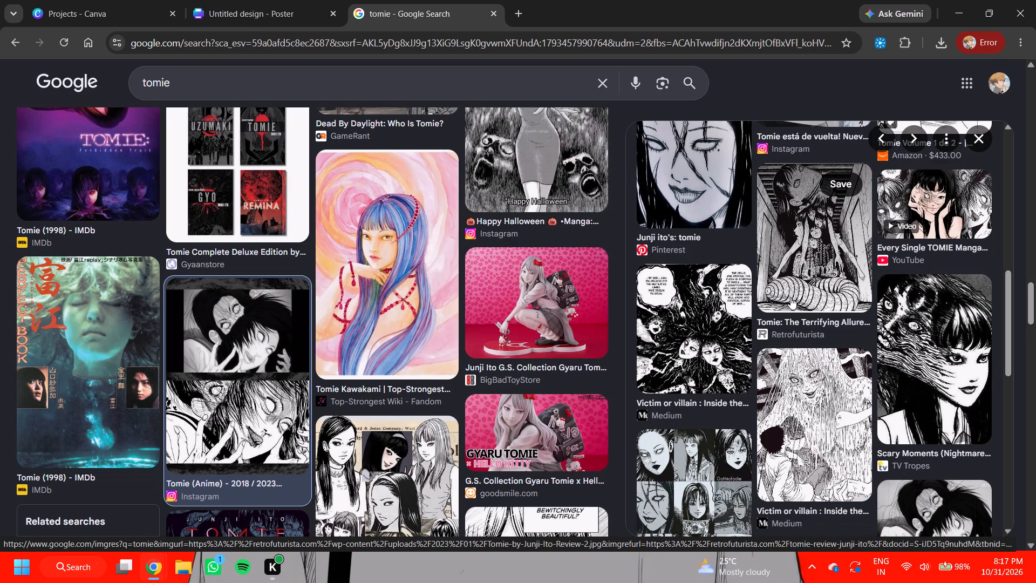
{"action": "scroll", "coordinate": [792, 299], "scroll_direction": "down", "scroll_amount": 4}
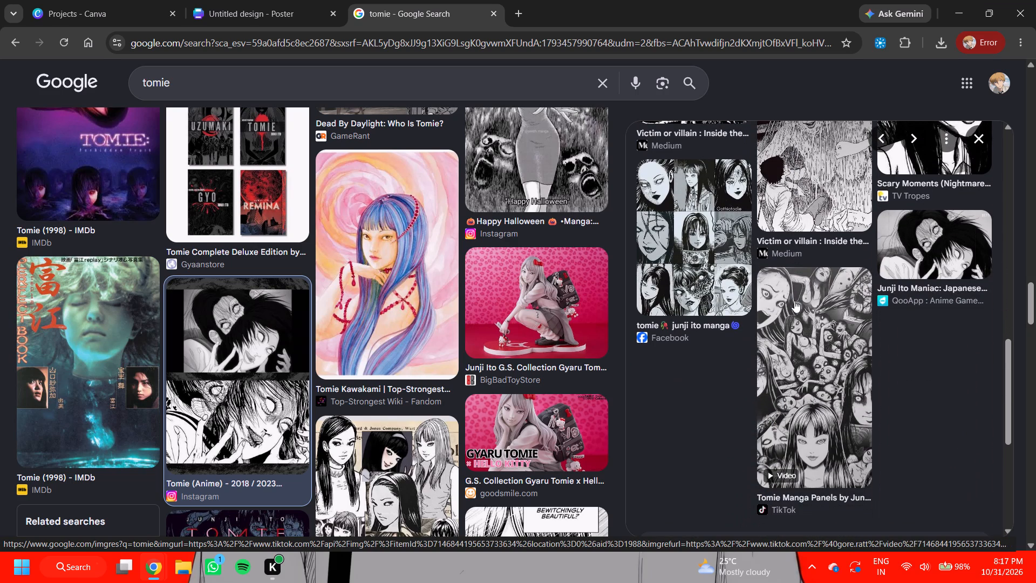
{"action": "scroll", "coordinate": [816, 289], "scroll_direction": "down", "scroll_amount": 4}
{"action": "scroll", "coordinate": [816, 287], "scroll_direction": "up", "scroll_amount": 5}
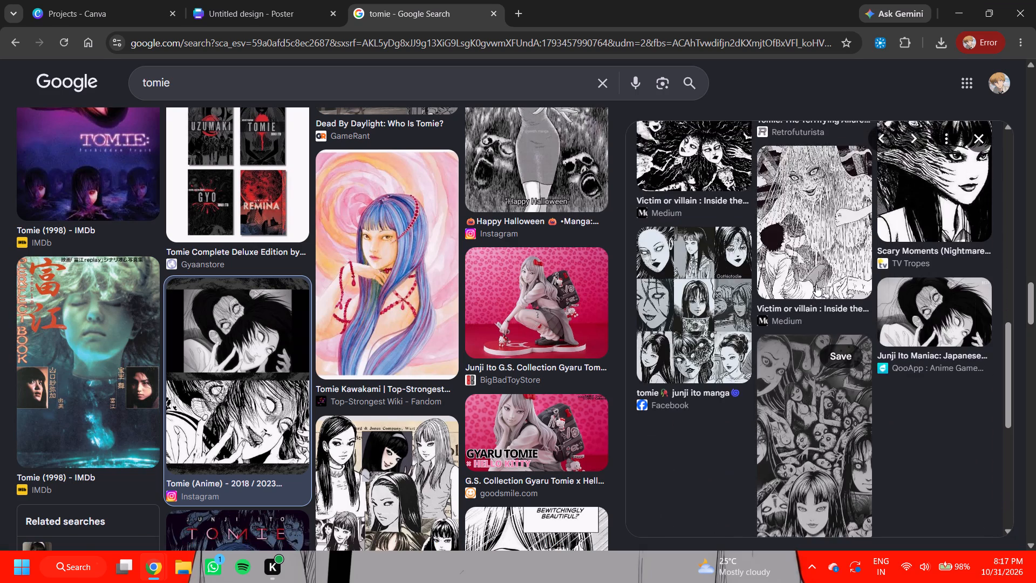
{"action": "scroll", "coordinate": [816, 284], "scroll_direction": "up", "scroll_amount": 8}
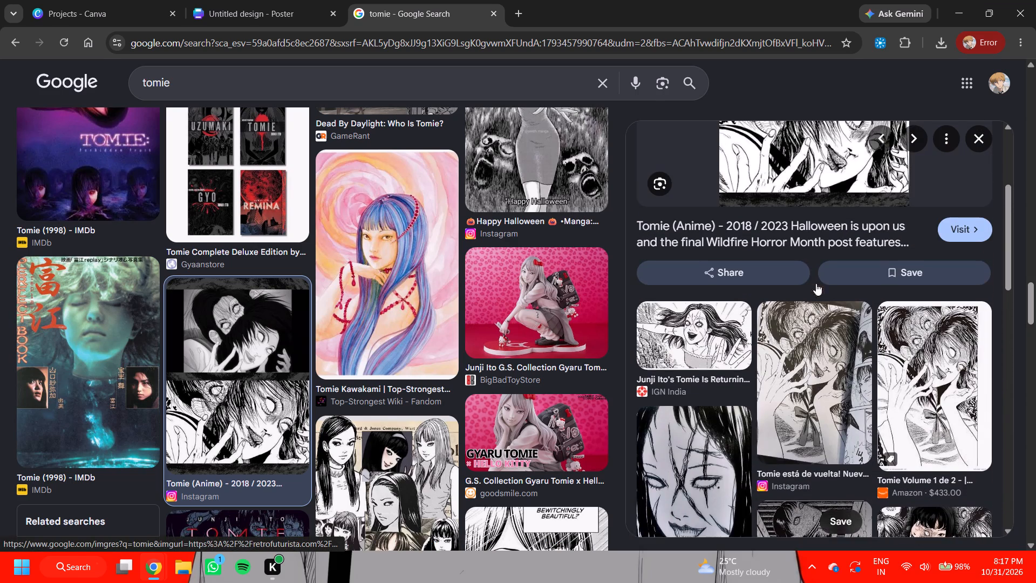
{"action": "scroll", "coordinate": [816, 282], "scroll_direction": "up", "scroll_amount": 3}
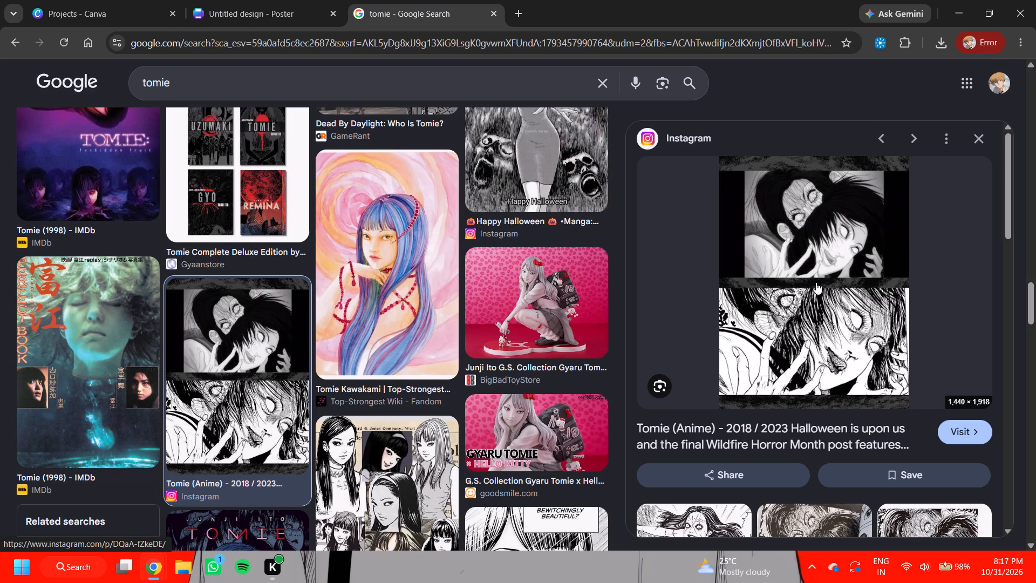
Save the previewed two-panel Tomie image as a JPEG in the Downloads folder.
{"action": "right_click", "coordinate": [816, 282]}
{"action": "right_click", "coordinate": [816, 282]}
{"action": "right_click", "coordinate": [816, 282]}
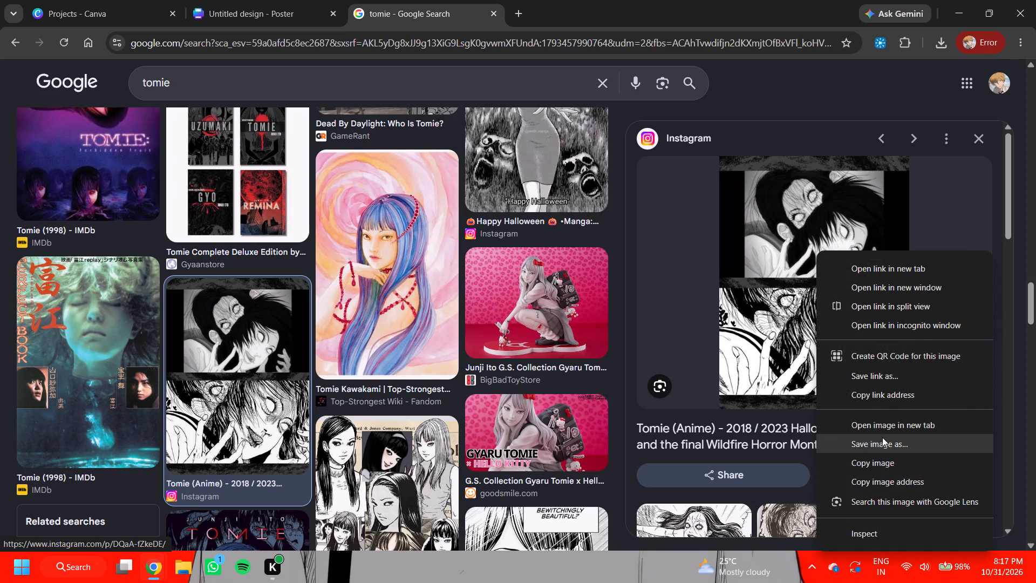
{"action": "left_click", "coordinate": [882, 437]}
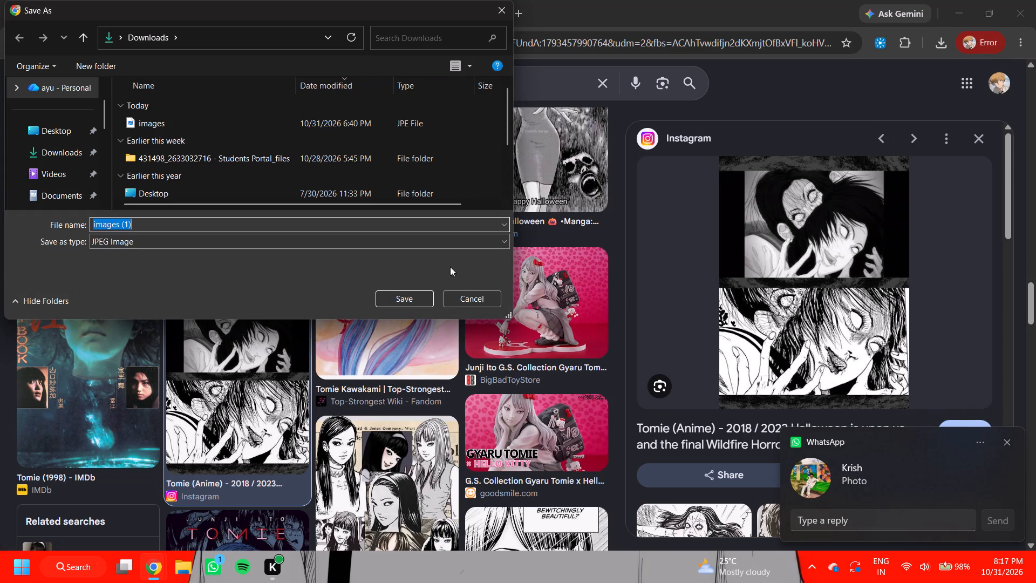
{"action": "double_click", "coordinate": [403, 294]}
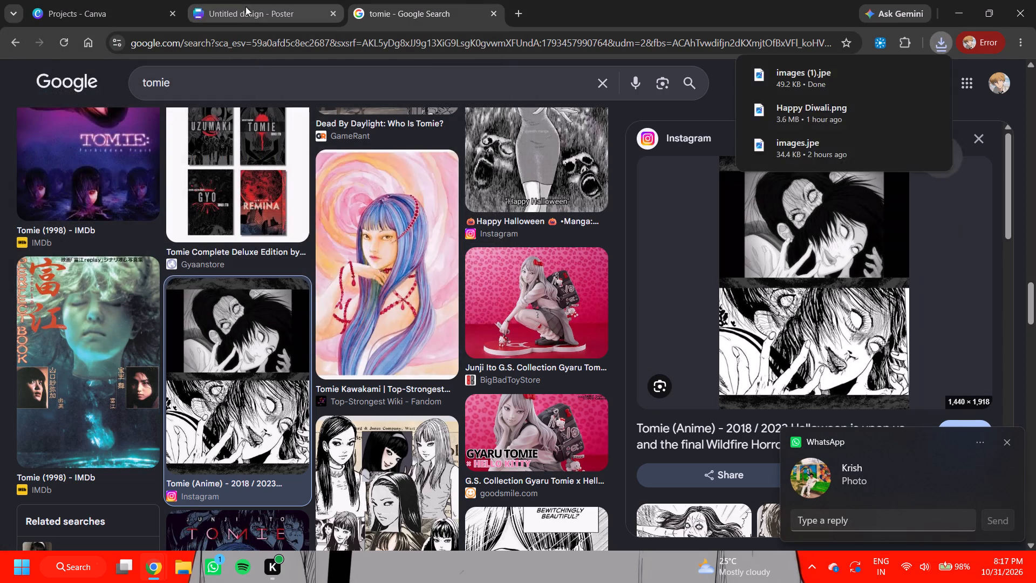
Switch back to the Canva poster design and upload the newly saved Tomie image from the Downloads folder.
{"action": "double_click", "coordinate": [246, 6]}
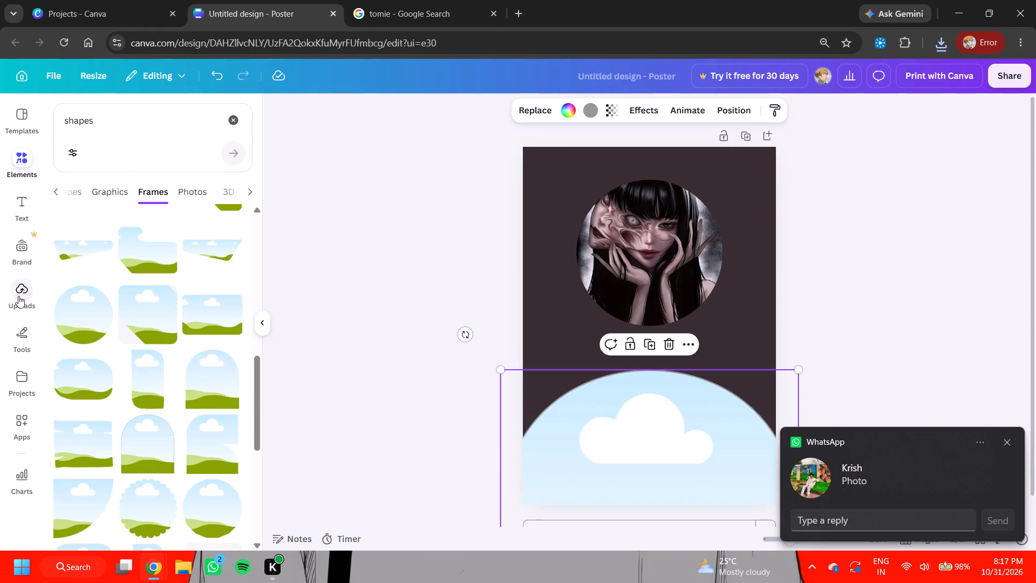
{"action": "triple_click", "coordinate": [17, 292]}
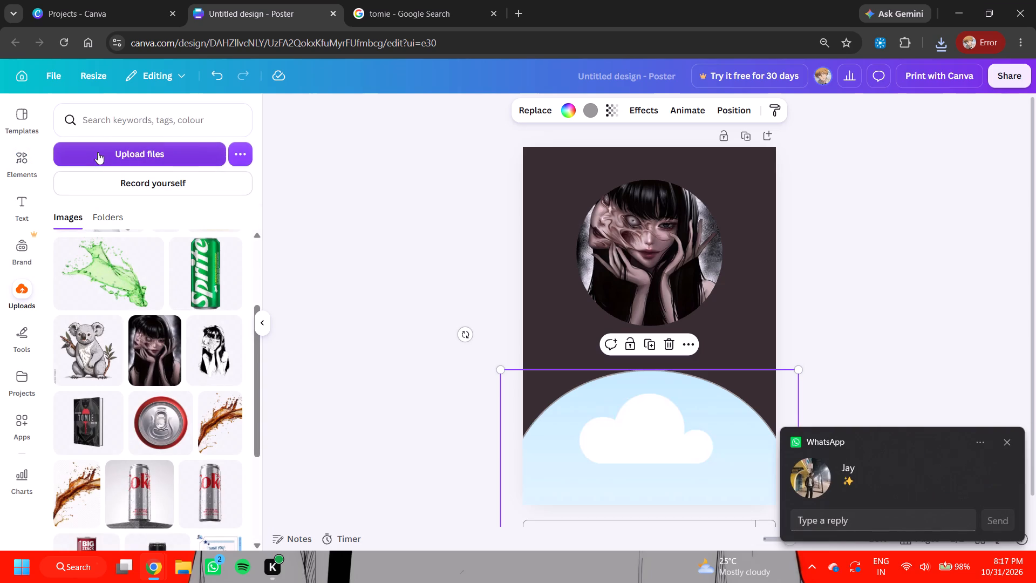
{"action": "triple_click", "coordinate": [99, 150]}
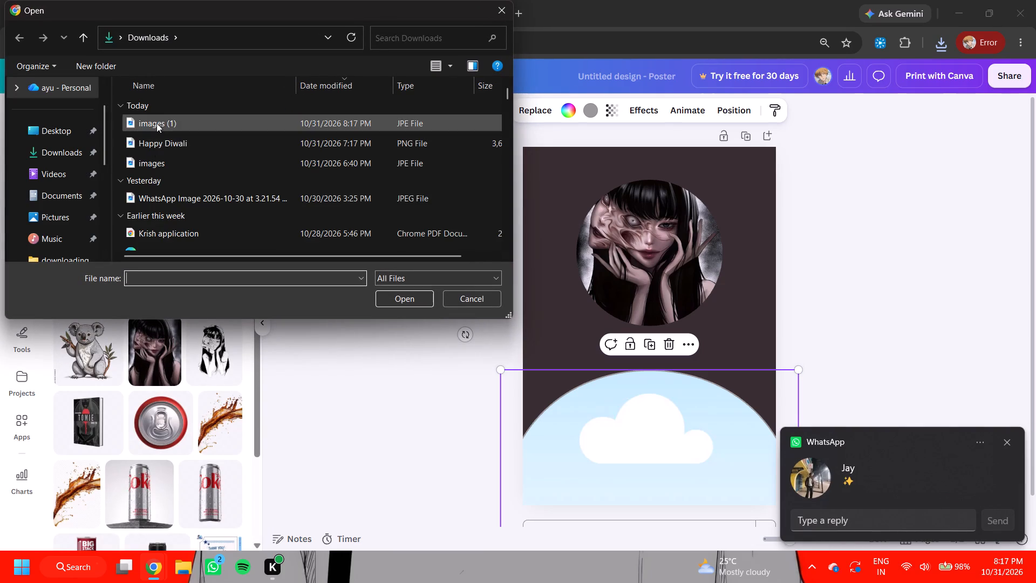
Upload the image file "images (1)" from the Downloads folder to the Canva uploads.
{"action": "triple_click", "coordinate": [156, 123]}
{"action": "scroll", "coordinate": [152, 224], "scroll_direction": "up", "scroll_amount": 4}
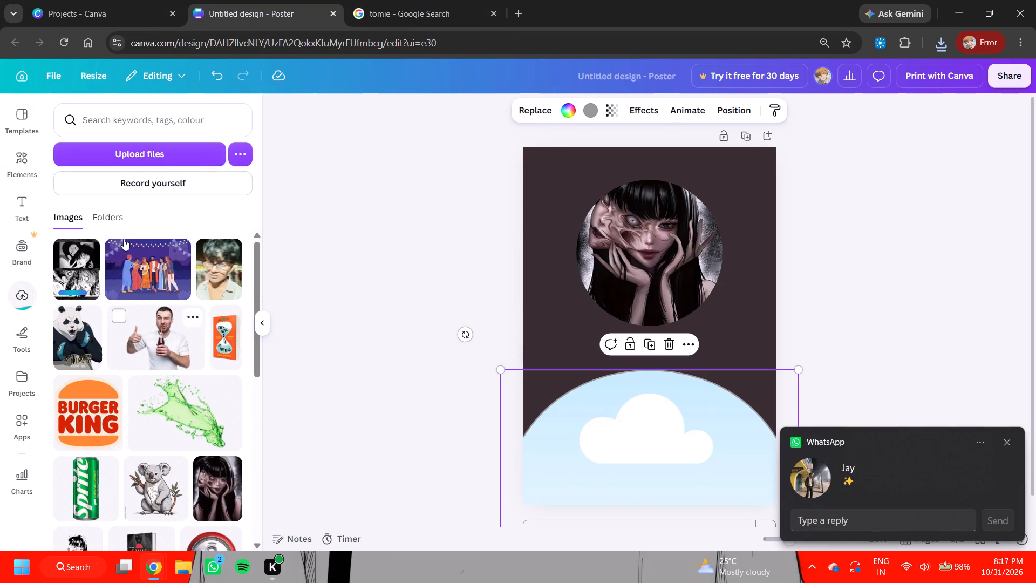
{"action": "scroll", "coordinate": [122, 242], "scroll_direction": "up", "scroll_amount": 3}
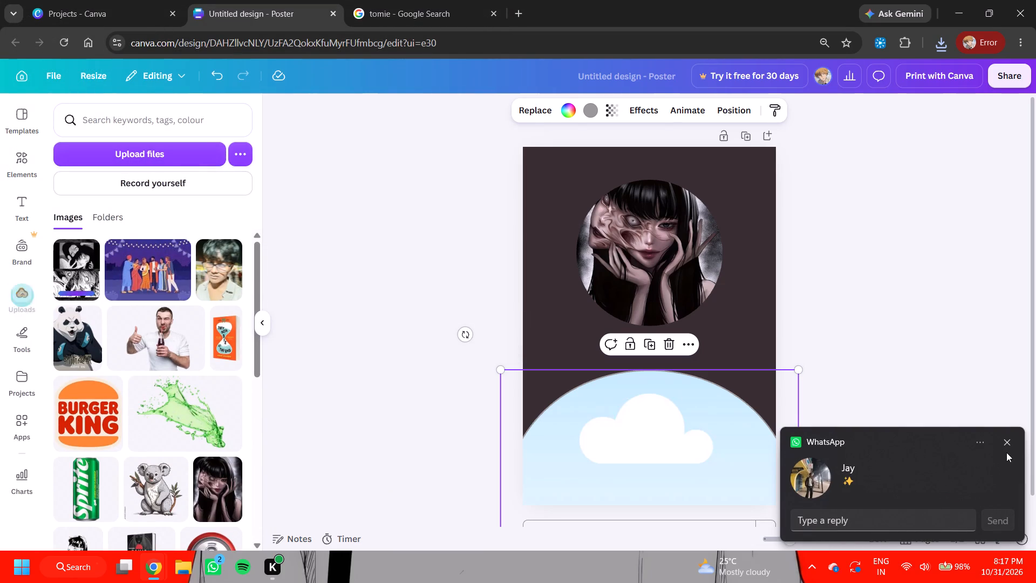
{"action": "left_click", "coordinate": [1007, 446]}
Fill the arch frame at the bottom of the page with the uploaded black-and-white manga picture.
{"action": "triple_click", "coordinate": [67, 273]}
{"action": "left_click", "coordinate": [67, 273]}
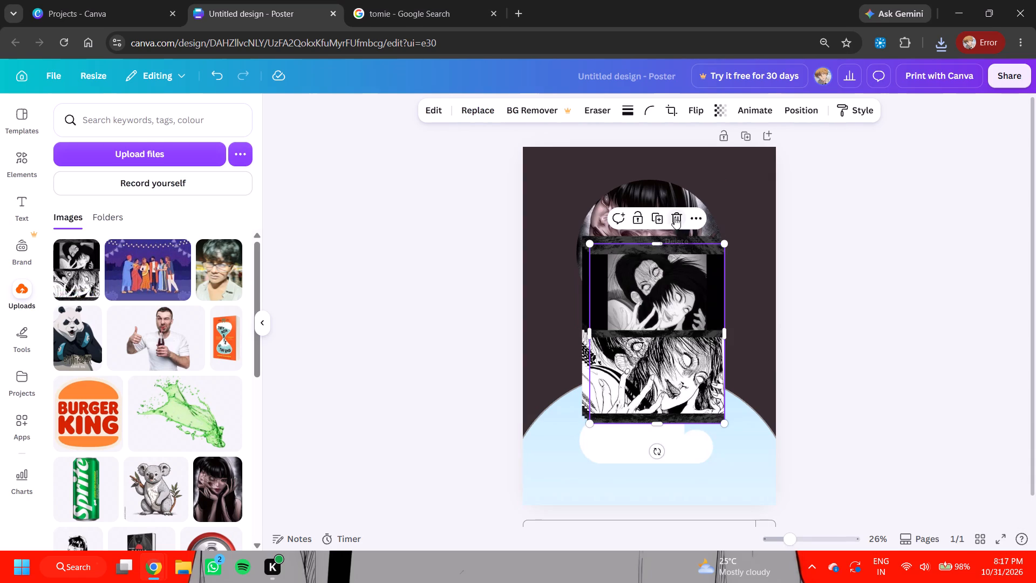
{"action": "double_click", "coordinate": [674, 217]}
{"action": "double_click", "coordinate": [595, 423]}
{"action": "left_click", "coordinate": [581, 426]}
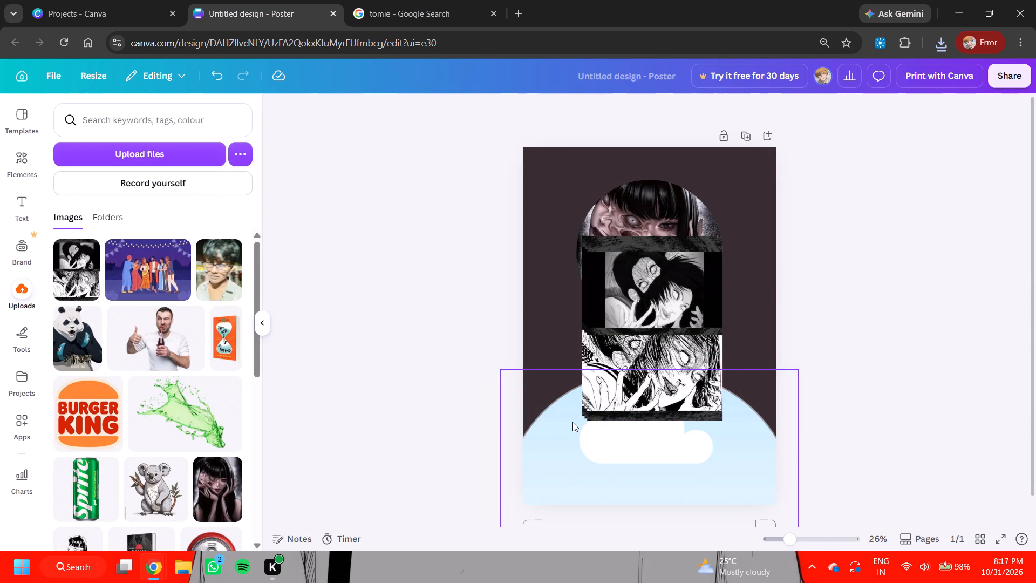
{"action": "left_click_drag", "start_coordinate": [657, 367], "coordinate": [657, 400]}
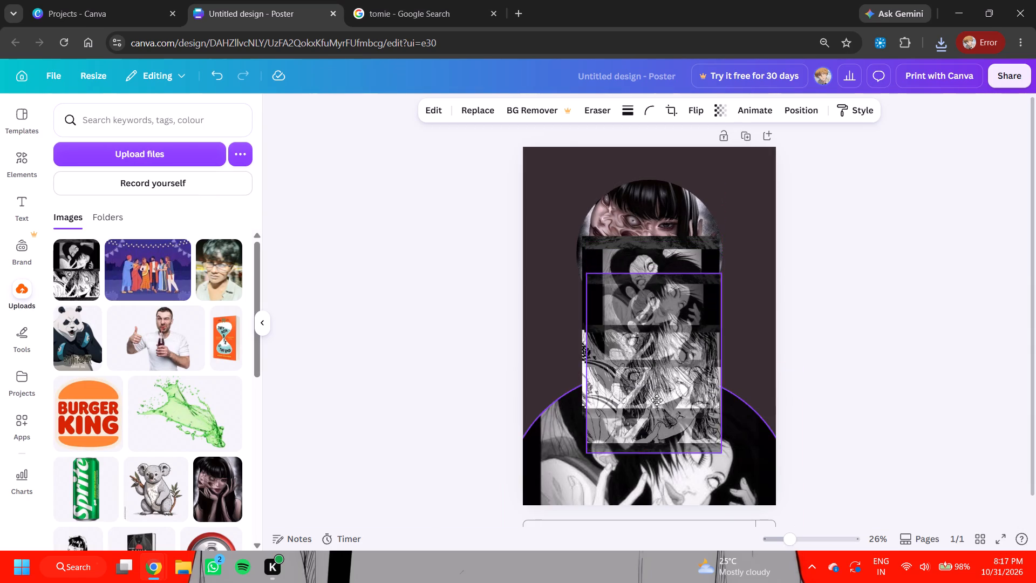
{"action": "left_click_drag", "start_coordinate": [657, 400], "coordinate": [657, 405]}
Delete the leftover loose copies of the manga picture covering the circular framed picture.
{"action": "left_click", "coordinate": [684, 262]}
{"action": "left_click", "coordinate": [673, 218]}
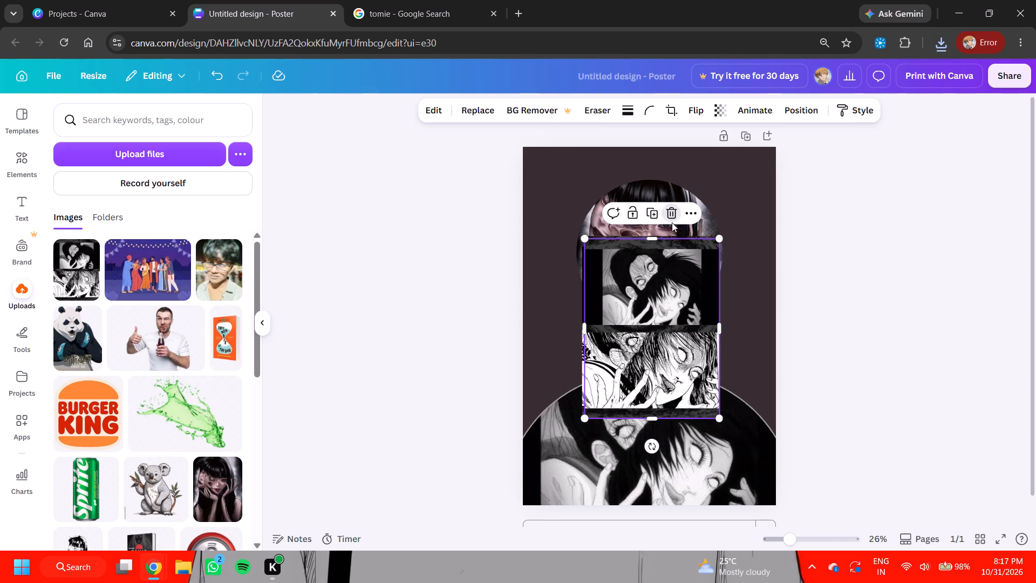
{"action": "left_click", "coordinate": [667, 284]}
{"action": "left_click", "coordinate": [666, 212]}
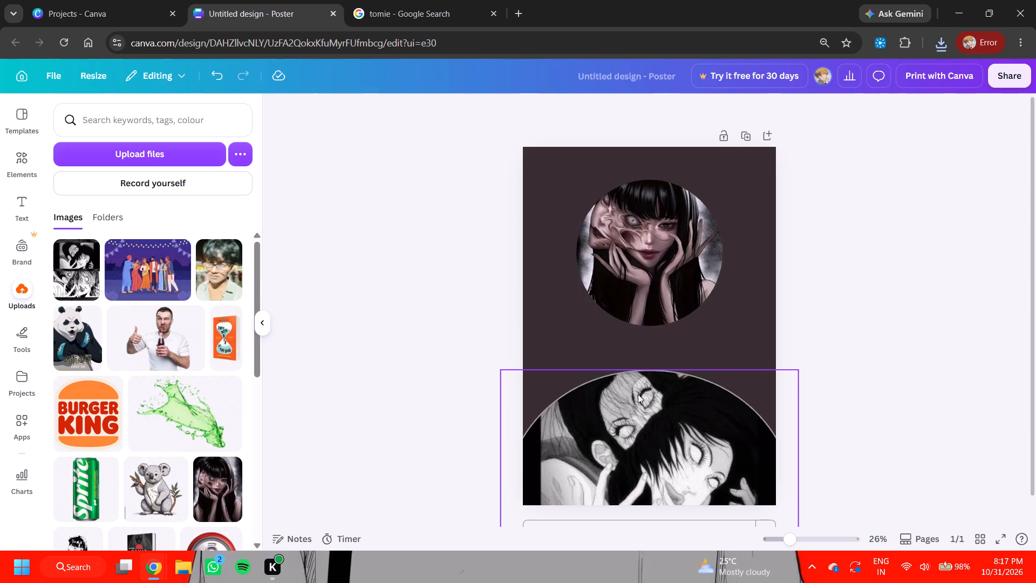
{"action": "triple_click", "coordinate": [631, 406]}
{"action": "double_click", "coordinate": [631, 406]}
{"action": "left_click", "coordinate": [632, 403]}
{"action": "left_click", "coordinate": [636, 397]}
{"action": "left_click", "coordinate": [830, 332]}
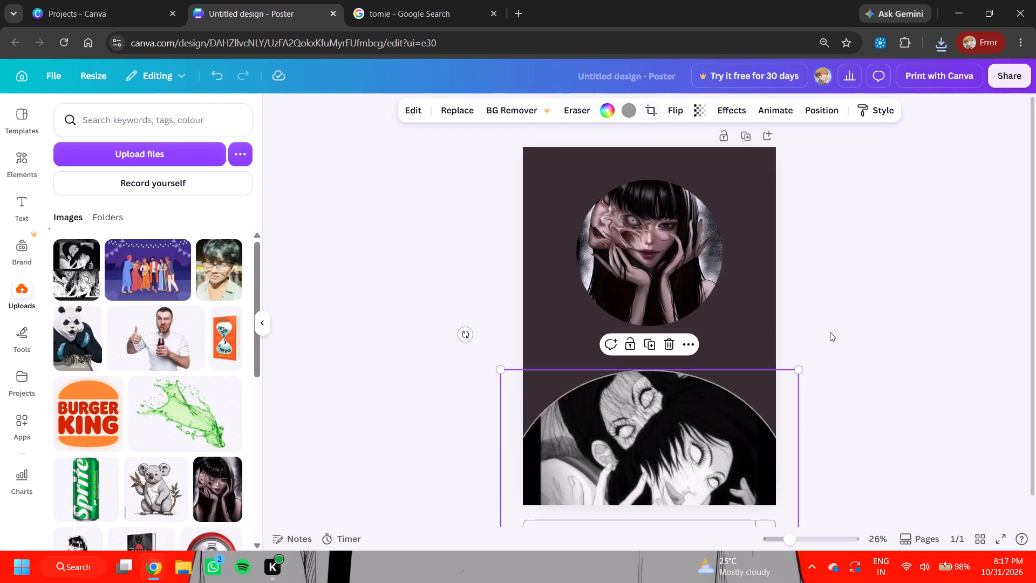
Dismiss the chat notification and shift the arch-framed manga picture slightly to centre it at the bottom of the poster.
{"action": "left_click", "coordinate": [692, 410]}
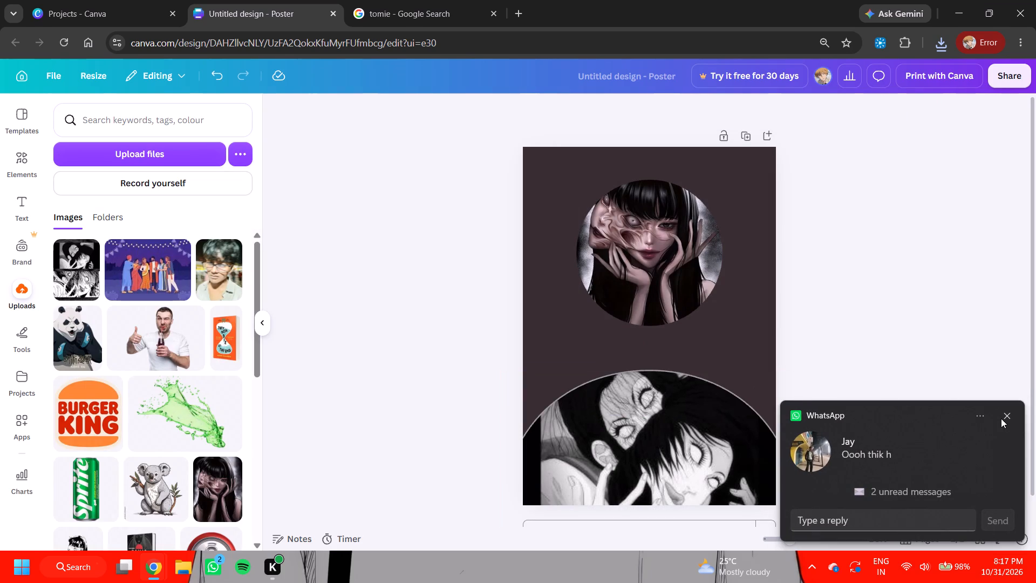
{"action": "double_click", "coordinate": [1004, 417]}
{"action": "left_click_drag", "start_coordinate": [687, 433], "coordinate": [661, 427]}
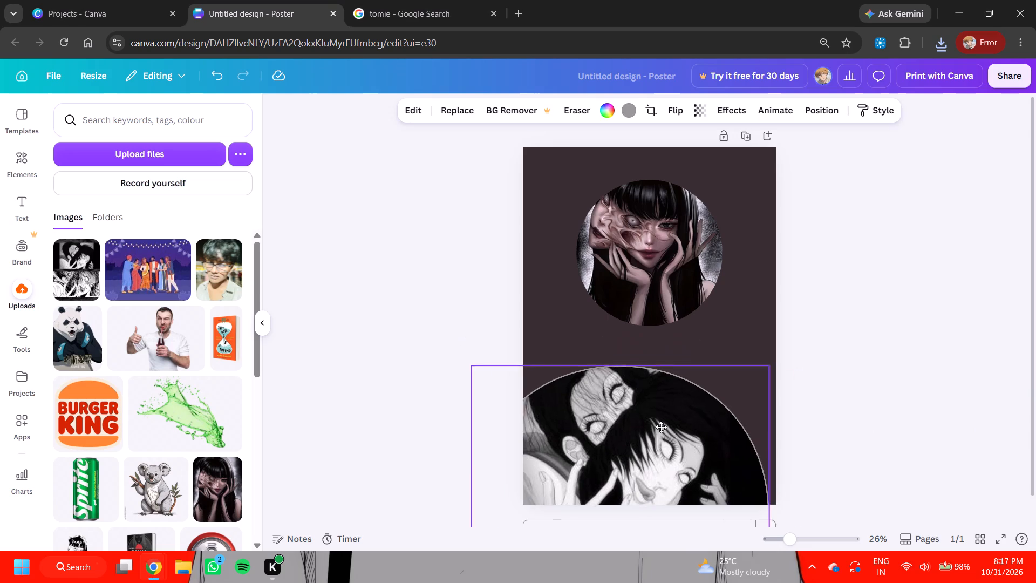
{"action": "left_click_drag", "start_coordinate": [661, 427], "coordinate": [669, 430]}
{"action": "left_click_drag", "start_coordinate": [672, 428], "coordinate": [678, 426]}
{"action": "triple_click", "coordinate": [678, 426]}
{"action": "triple_click", "coordinate": [680, 424]}
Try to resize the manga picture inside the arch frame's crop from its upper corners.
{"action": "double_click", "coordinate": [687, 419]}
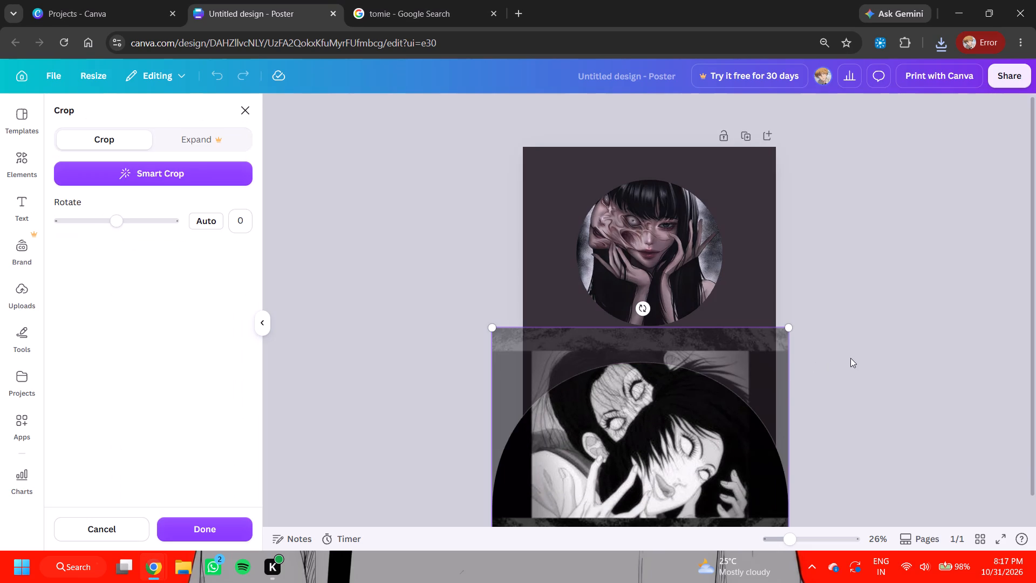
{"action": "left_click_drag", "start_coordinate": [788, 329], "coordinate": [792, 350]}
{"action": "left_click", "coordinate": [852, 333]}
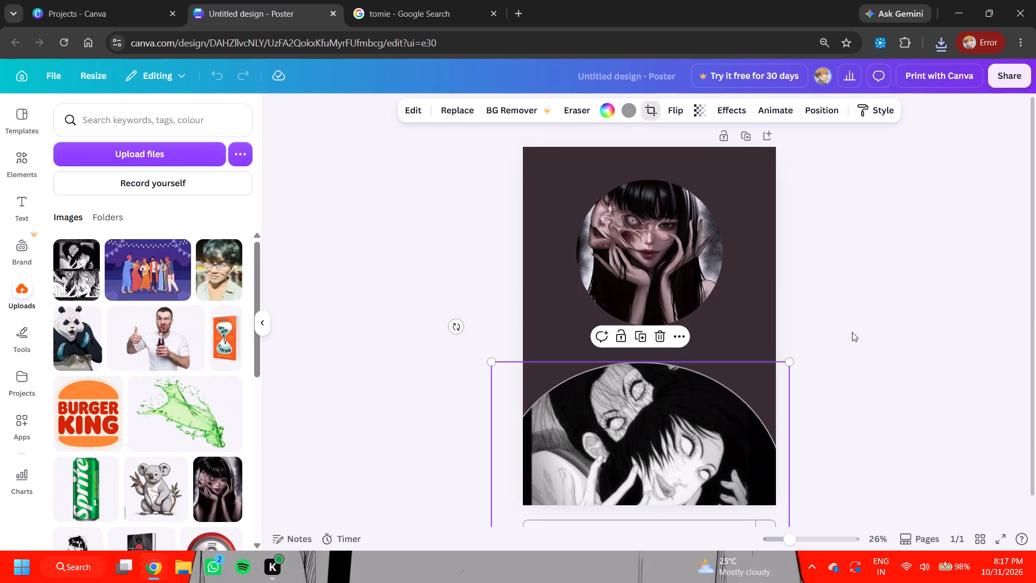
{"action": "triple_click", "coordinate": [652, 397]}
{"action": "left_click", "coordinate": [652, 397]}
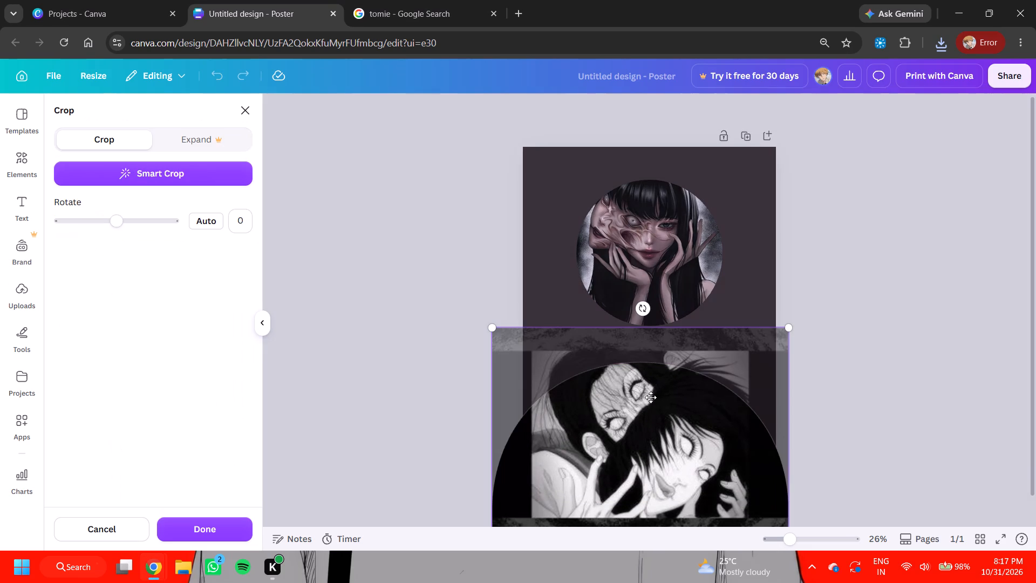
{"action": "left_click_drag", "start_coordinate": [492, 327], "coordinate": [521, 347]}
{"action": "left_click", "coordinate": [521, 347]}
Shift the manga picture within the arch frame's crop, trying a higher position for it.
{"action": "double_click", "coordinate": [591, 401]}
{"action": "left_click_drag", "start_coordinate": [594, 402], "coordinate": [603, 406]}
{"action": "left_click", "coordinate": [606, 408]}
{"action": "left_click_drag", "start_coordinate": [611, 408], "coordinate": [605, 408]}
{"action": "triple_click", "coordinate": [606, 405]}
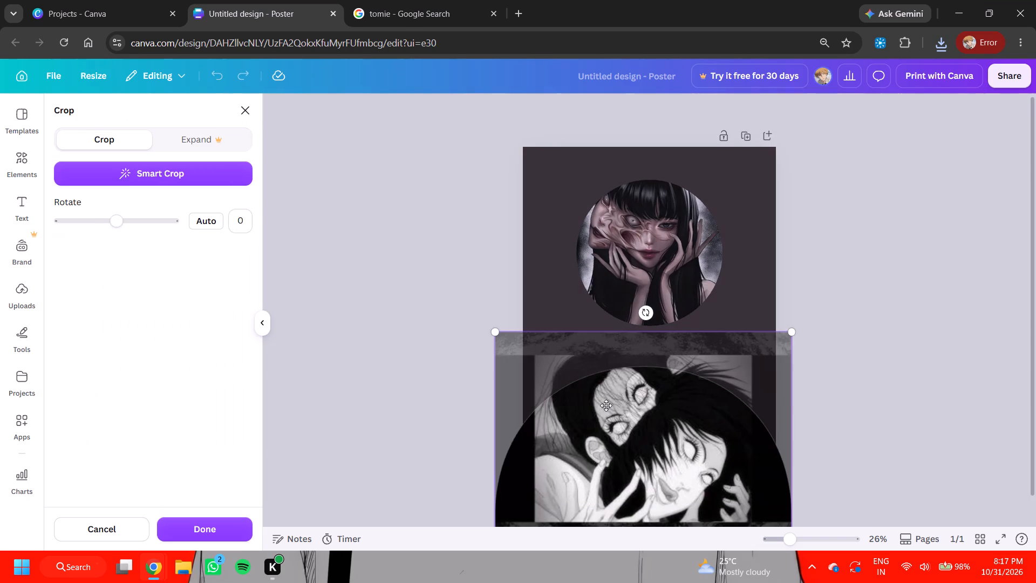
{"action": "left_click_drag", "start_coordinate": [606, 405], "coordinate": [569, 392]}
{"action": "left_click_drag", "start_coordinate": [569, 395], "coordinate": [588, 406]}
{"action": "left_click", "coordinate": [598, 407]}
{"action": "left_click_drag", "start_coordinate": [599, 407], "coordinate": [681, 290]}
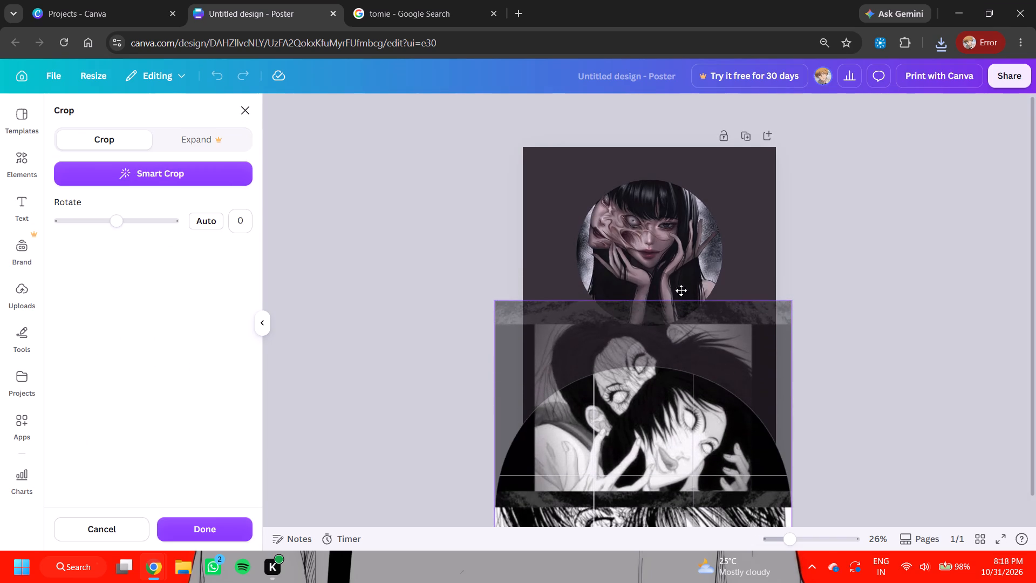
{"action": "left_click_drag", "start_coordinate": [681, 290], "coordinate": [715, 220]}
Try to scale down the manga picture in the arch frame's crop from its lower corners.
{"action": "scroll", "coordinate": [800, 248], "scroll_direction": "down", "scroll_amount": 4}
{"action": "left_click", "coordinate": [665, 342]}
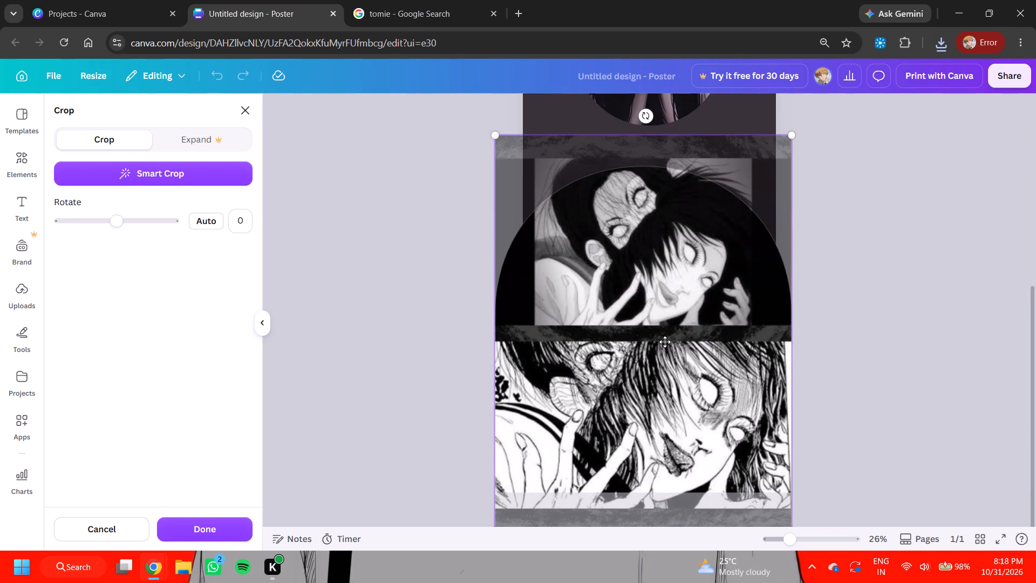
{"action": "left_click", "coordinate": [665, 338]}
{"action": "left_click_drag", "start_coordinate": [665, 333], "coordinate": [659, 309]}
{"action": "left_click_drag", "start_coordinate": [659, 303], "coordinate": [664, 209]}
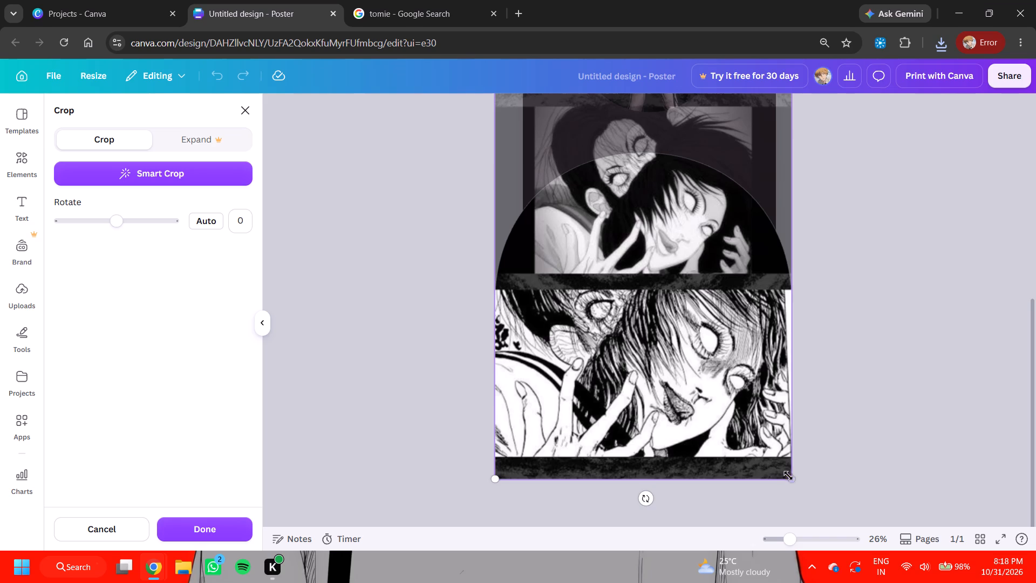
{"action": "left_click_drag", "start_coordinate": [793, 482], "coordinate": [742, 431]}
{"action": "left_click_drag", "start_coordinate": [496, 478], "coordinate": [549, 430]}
Reposition the manga picture inside the arch so both upper faces show within the curve, and finish cropping.
{"action": "scroll", "coordinate": [611, 363], "scroll_direction": "up", "scroll_amount": 2}
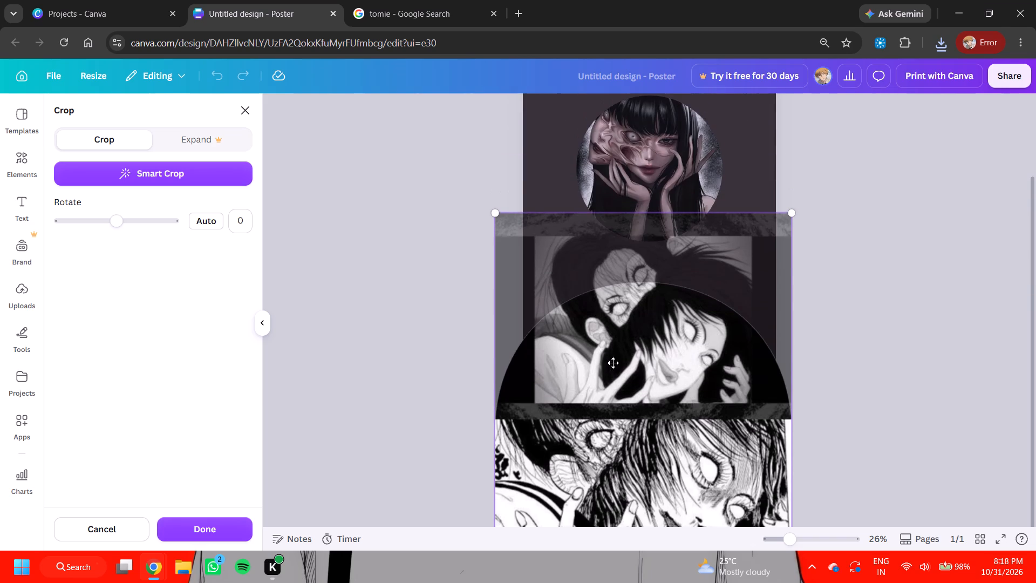
{"action": "left_click_drag", "start_coordinate": [635, 356], "coordinate": [623, 444]}
{"action": "left_click", "coordinate": [623, 444]}
{"action": "left_click", "coordinate": [623, 448]}
{"action": "left_click_drag", "start_coordinate": [623, 448], "coordinate": [688, 79]}
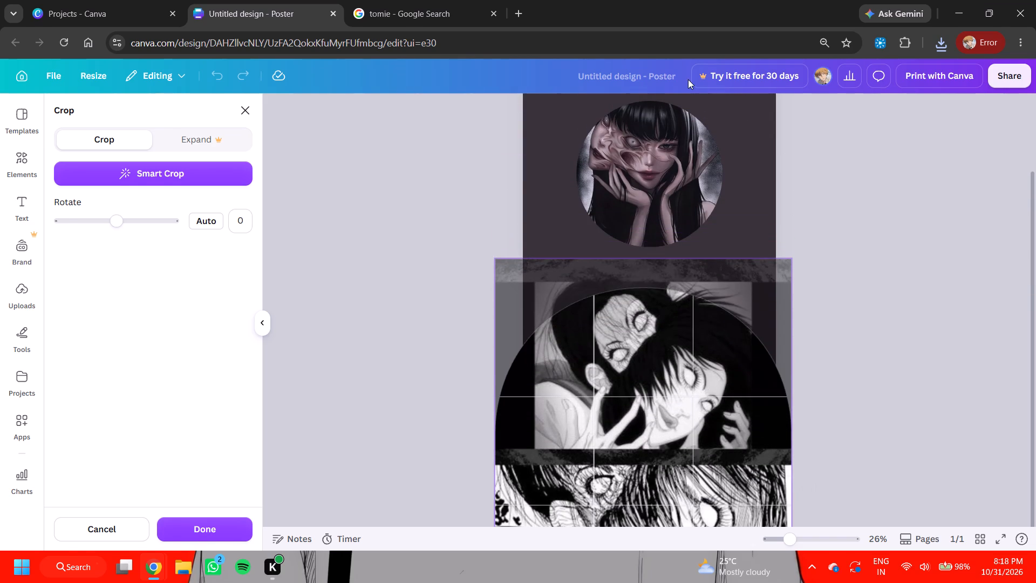
{"action": "left_click_drag", "start_coordinate": [688, 79], "coordinate": [683, 101]}
{"action": "left_click_drag", "start_coordinate": [681, 108], "coordinate": [660, 190]}
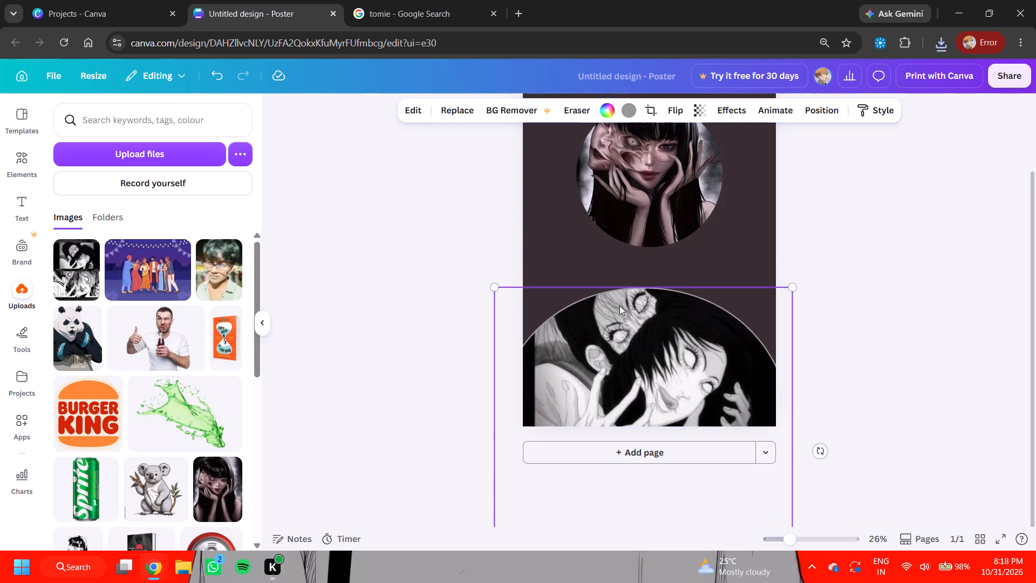
Enlarge the arch-framed picture slightly from its upper corner and recentre it across the bottom of the poster.
{"action": "left_click_drag", "start_coordinate": [495, 286], "coordinate": [478, 275]}
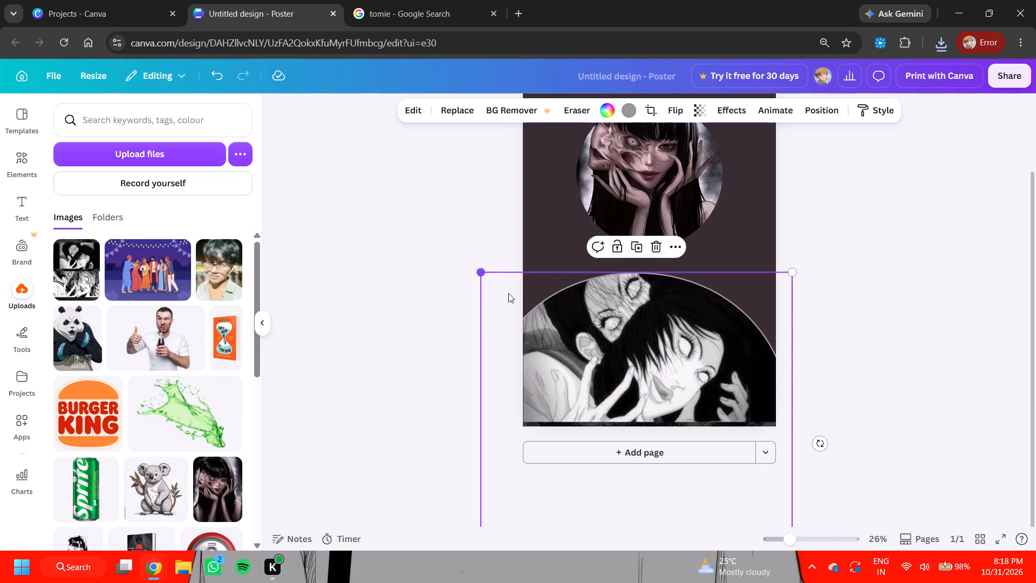
{"action": "left_click_drag", "start_coordinate": [629, 340], "coordinate": [638, 359]}
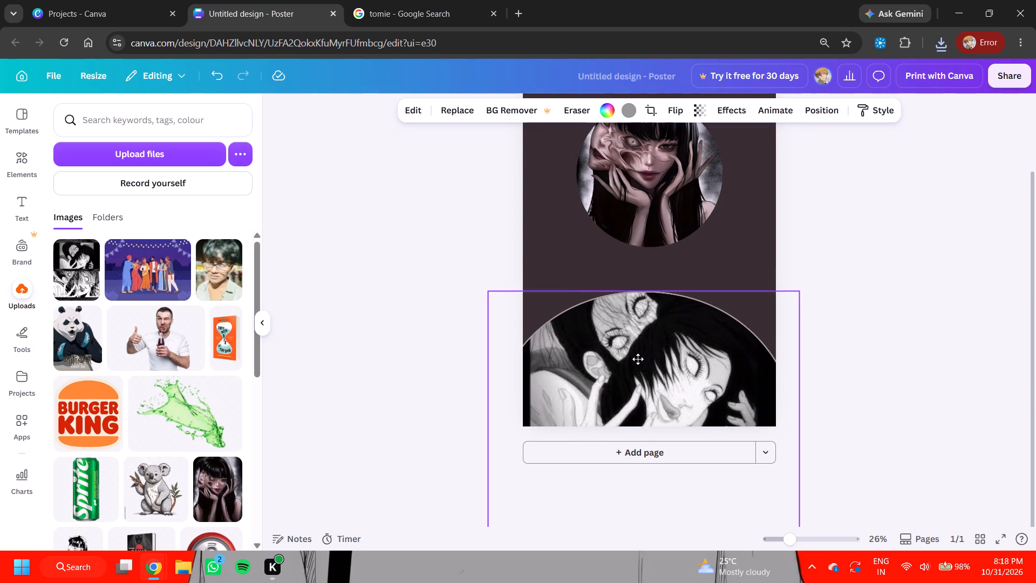
{"action": "left_click_drag", "start_coordinate": [638, 359], "coordinate": [642, 360]}
{"action": "left_click", "coordinate": [642, 360]}
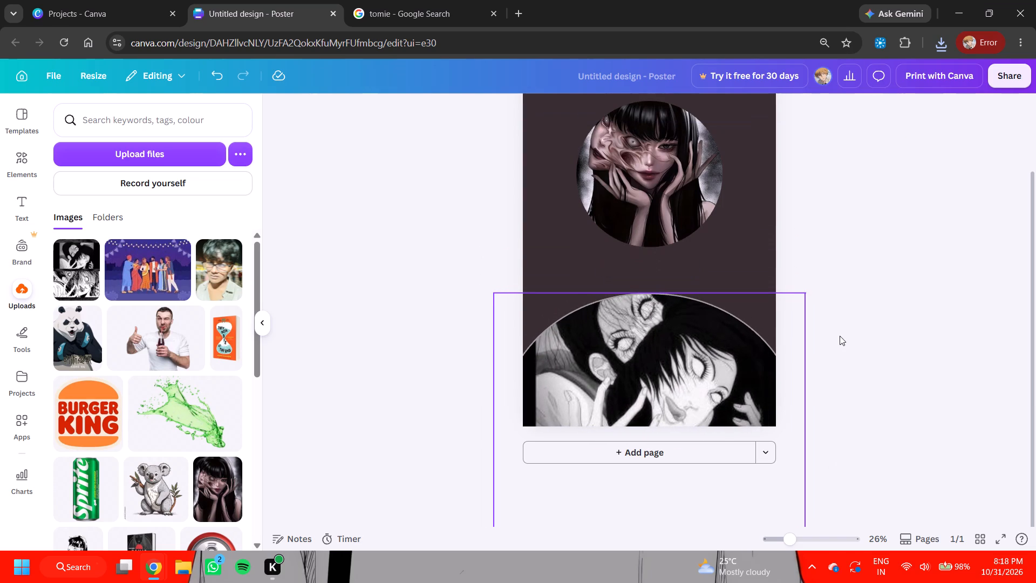
Set the arch-framed manga picture's transparency to 35 and deselect it.
{"action": "left_click", "coordinate": [693, 369]}
{"action": "scroll", "coordinate": [767, 254], "scroll_direction": "up", "scroll_amount": 1}
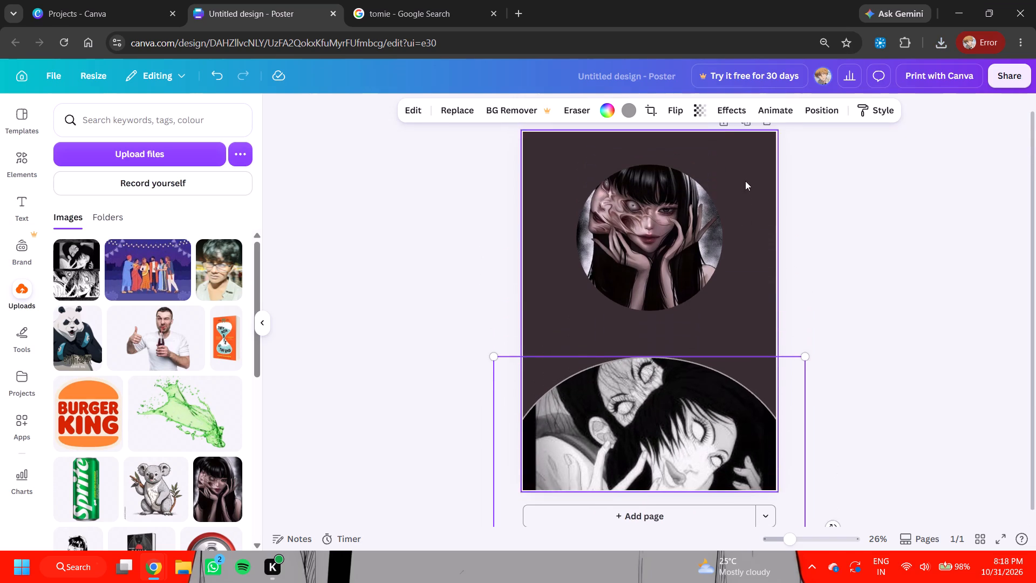
{"action": "double_click", "coordinate": [702, 108]}
{"action": "double_click", "coordinate": [698, 113]}
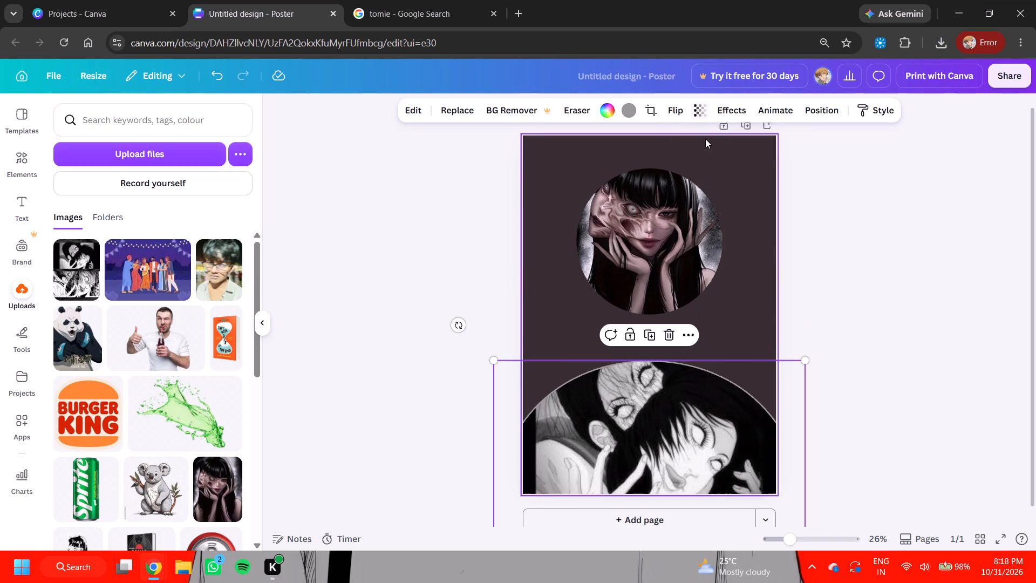
{"action": "double_click", "coordinate": [696, 116]}
{"action": "triple_click", "coordinate": [696, 104]}
{"action": "double_click", "coordinate": [696, 104]}
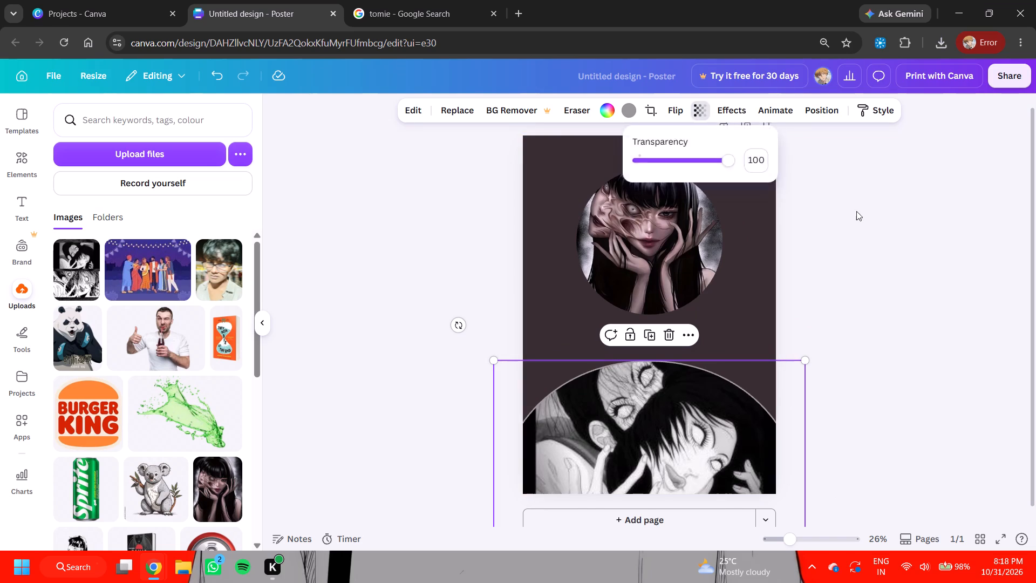
{"action": "triple_click", "coordinate": [868, 220]}
{"action": "triple_click", "coordinate": [685, 366]}
{"action": "left_click", "coordinate": [871, 179]}
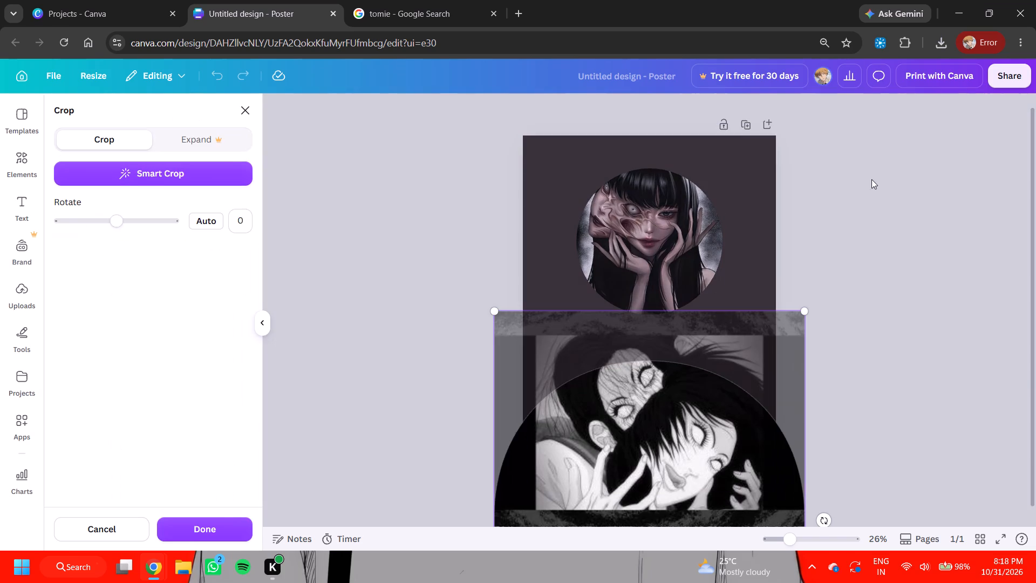
{"action": "left_click", "coordinate": [700, 101]}
{"action": "left_click", "coordinate": [677, 154]}
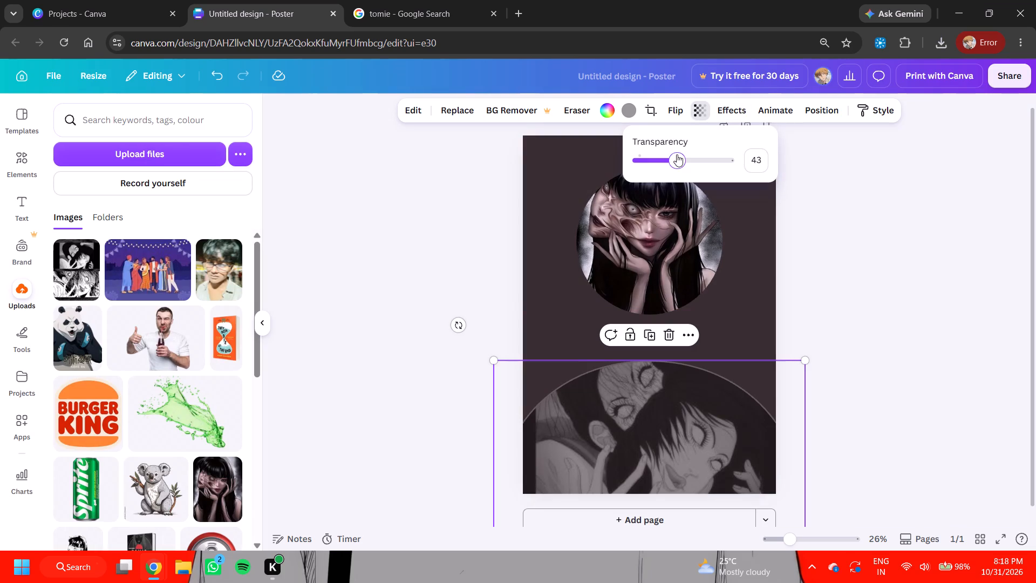
{"action": "left_click_drag", "start_coordinate": [674, 167], "coordinate": [668, 167]}
{"action": "left_click", "coordinate": [668, 167]}
{"action": "left_click_drag", "start_coordinate": [490, 354], "coordinate": [483, 345]}
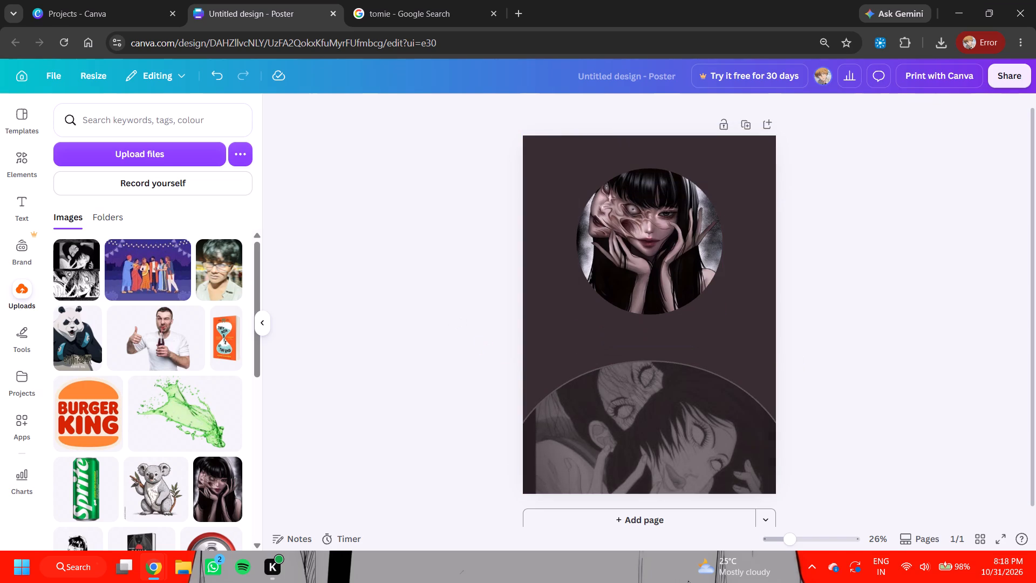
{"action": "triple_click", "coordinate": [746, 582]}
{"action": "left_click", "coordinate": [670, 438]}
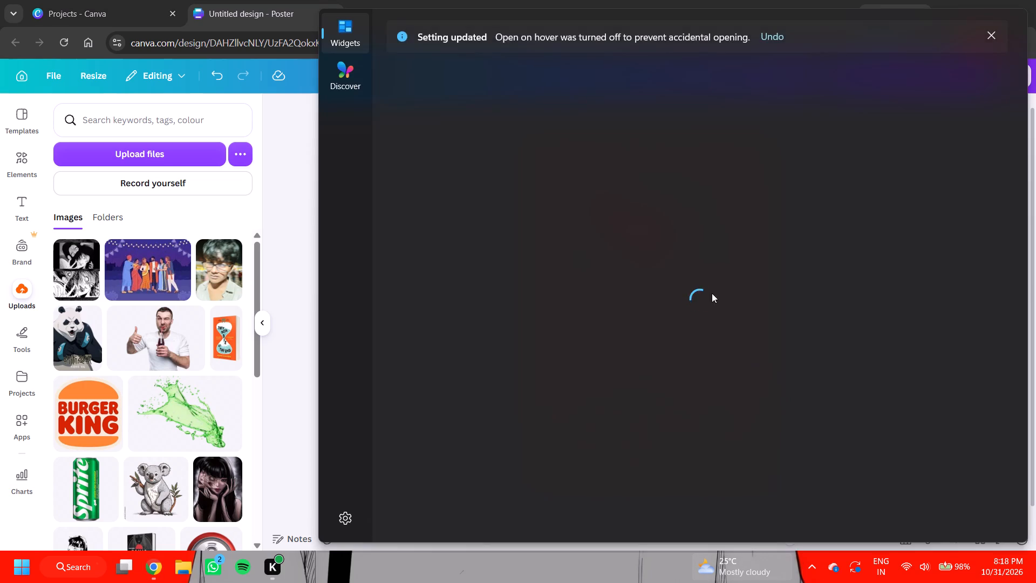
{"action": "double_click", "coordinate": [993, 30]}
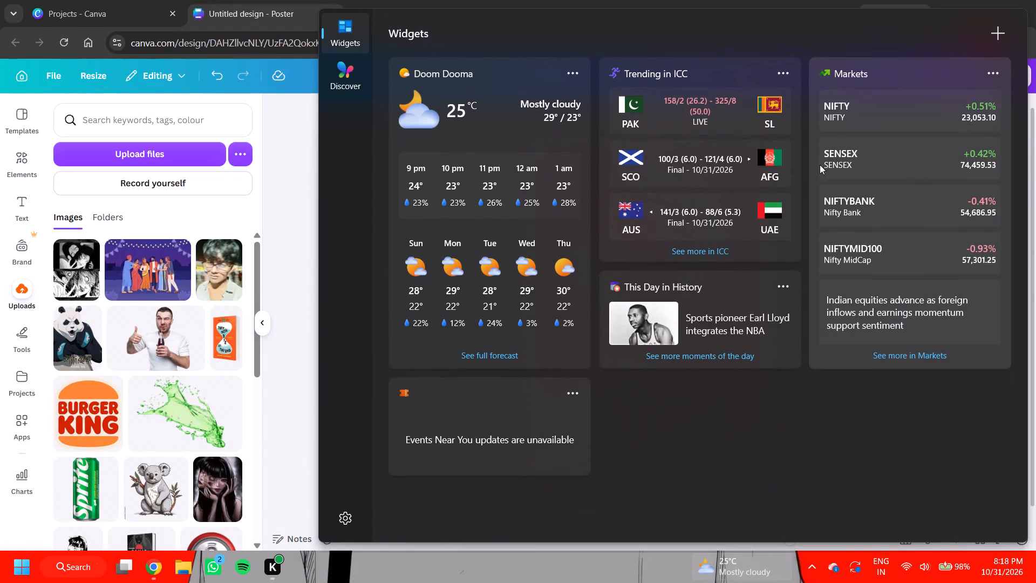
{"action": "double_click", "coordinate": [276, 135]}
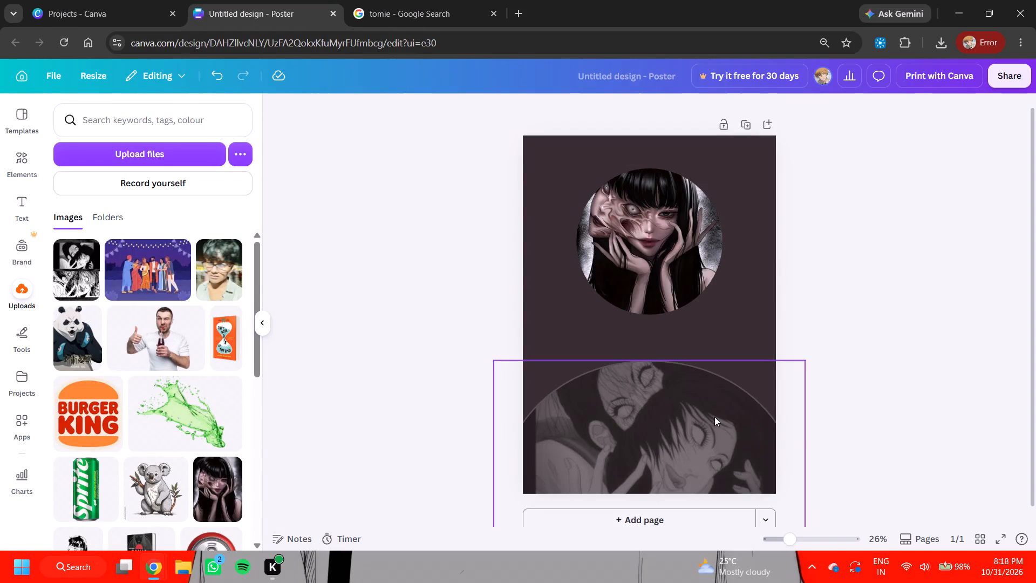
Enlarge the faded arch picture further and move it down so it spans the poster's bottom edge, centred.
{"action": "left_click", "coordinate": [714, 417]}
{"action": "left_click", "coordinate": [805, 357]}
{"action": "left_click_drag", "start_coordinate": [808, 356], "coordinate": [876, 335]}
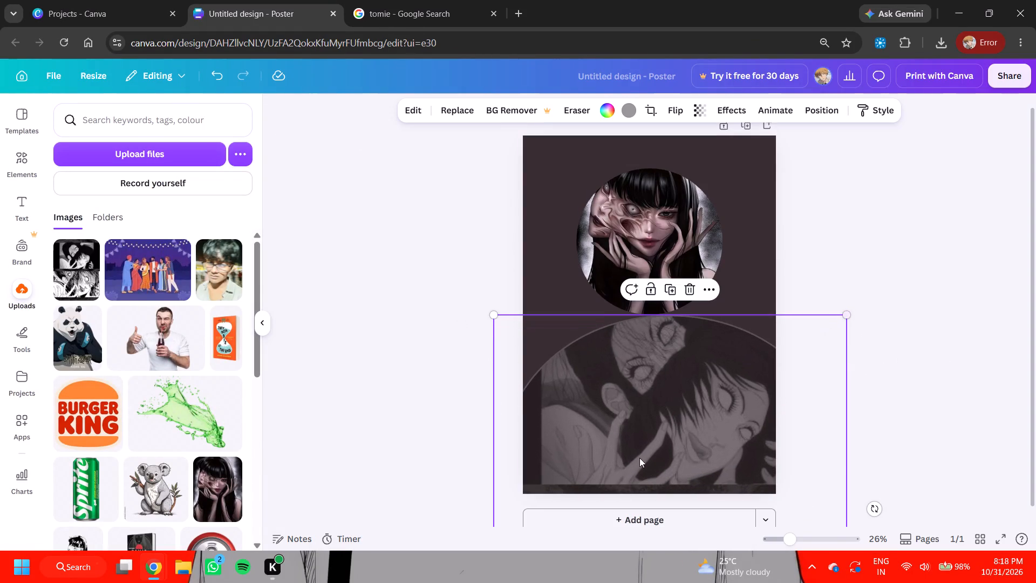
{"action": "left_click_drag", "start_coordinate": [639, 458], "coordinate": [621, 489]}
{"action": "left_click", "coordinate": [621, 489]}
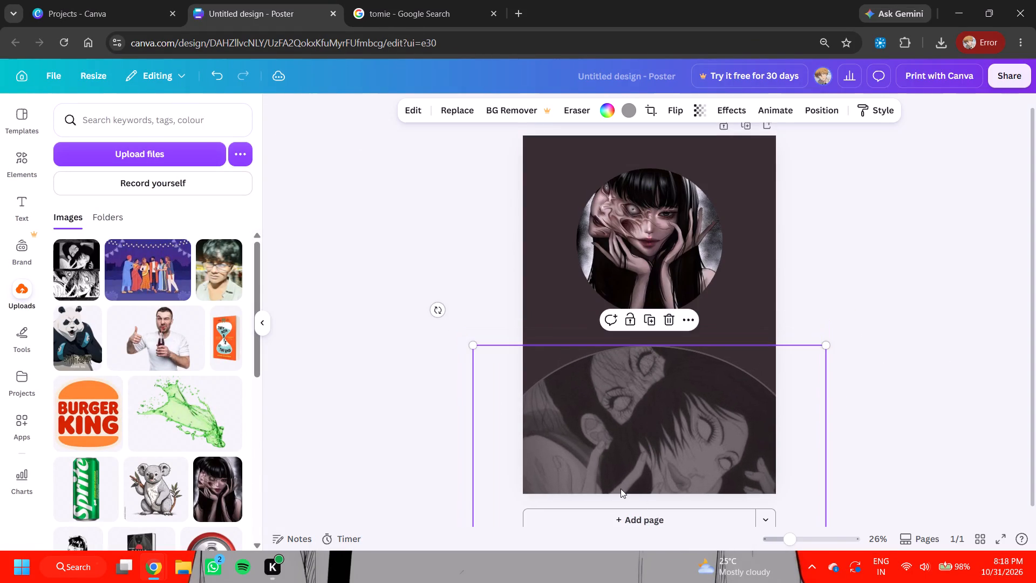
{"action": "left_click", "coordinate": [698, 443]}
{"action": "left_click_drag", "start_coordinate": [698, 443], "coordinate": [696, 452]}
{"action": "left_click", "coordinate": [696, 452]}
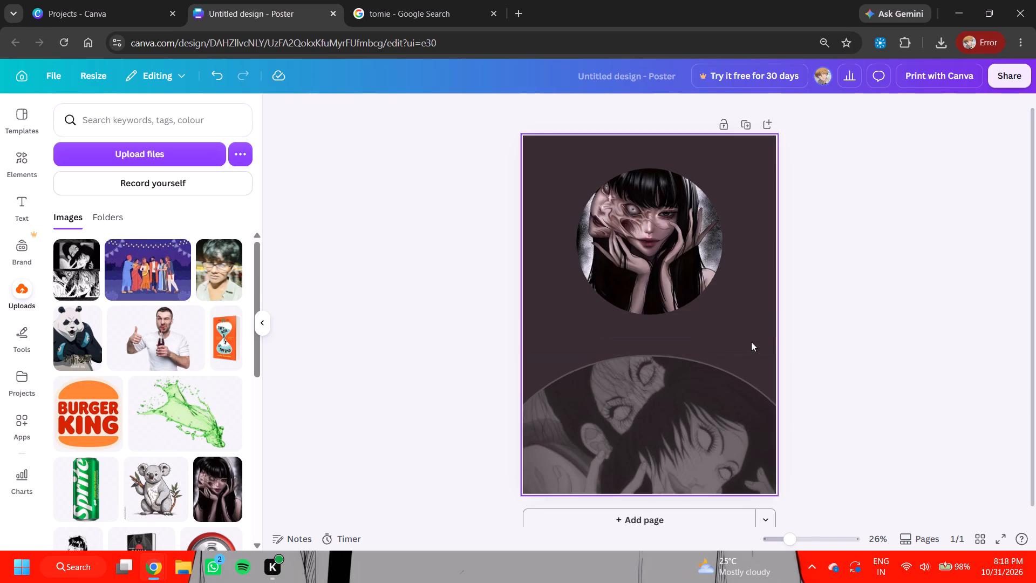
Lock the faded arch-framed manga picture in place.
{"action": "double_click", "coordinate": [673, 376]}
{"action": "double_click", "coordinate": [898, 242]}
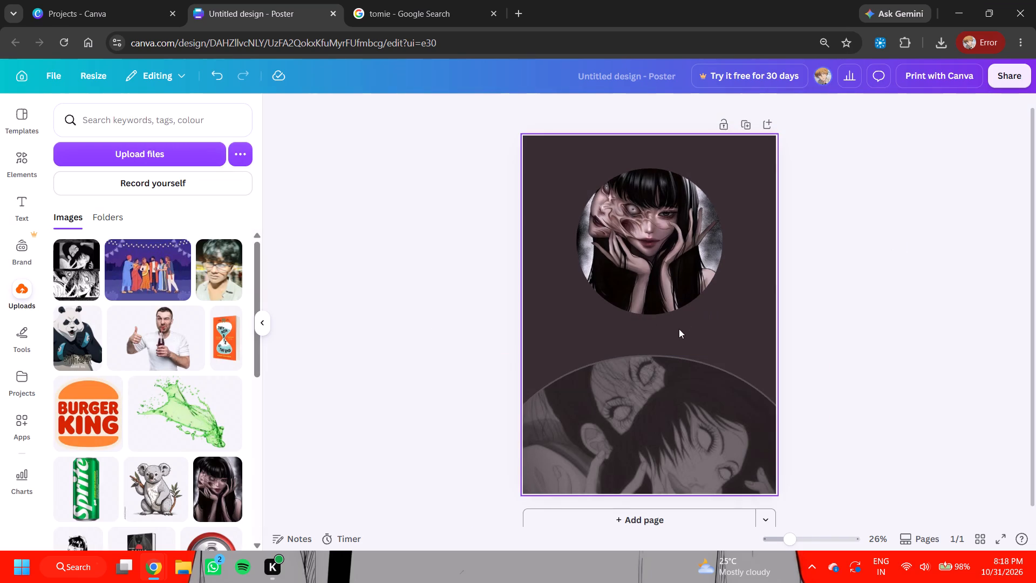
{"action": "left_click", "coordinate": [666, 362]}
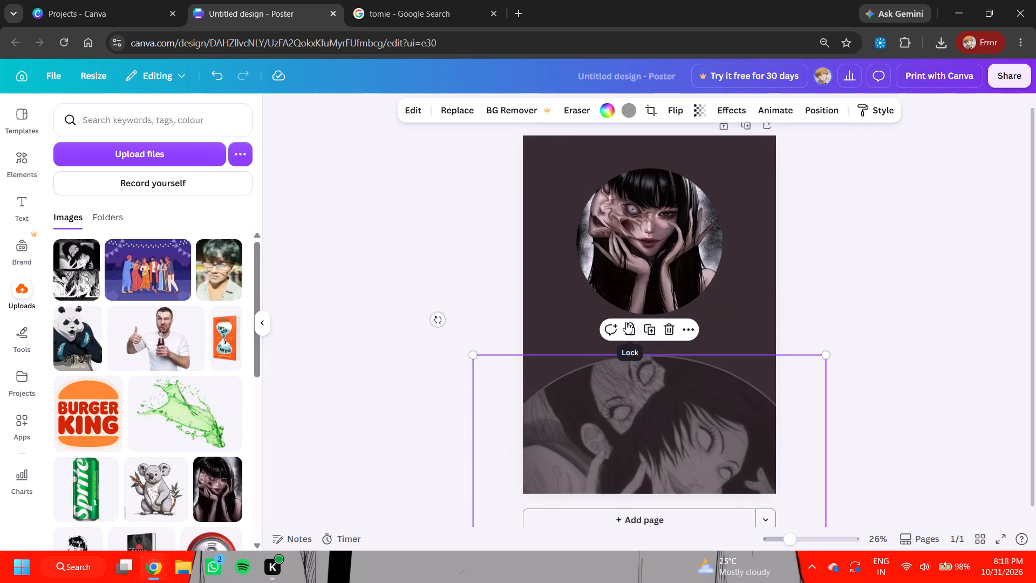
{"action": "left_click", "coordinate": [629, 324]}
Lock the circular-framed illustration in place and deselect it.
{"action": "left_click", "coordinate": [897, 229]}
{"action": "left_click", "coordinate": [714, 231]}
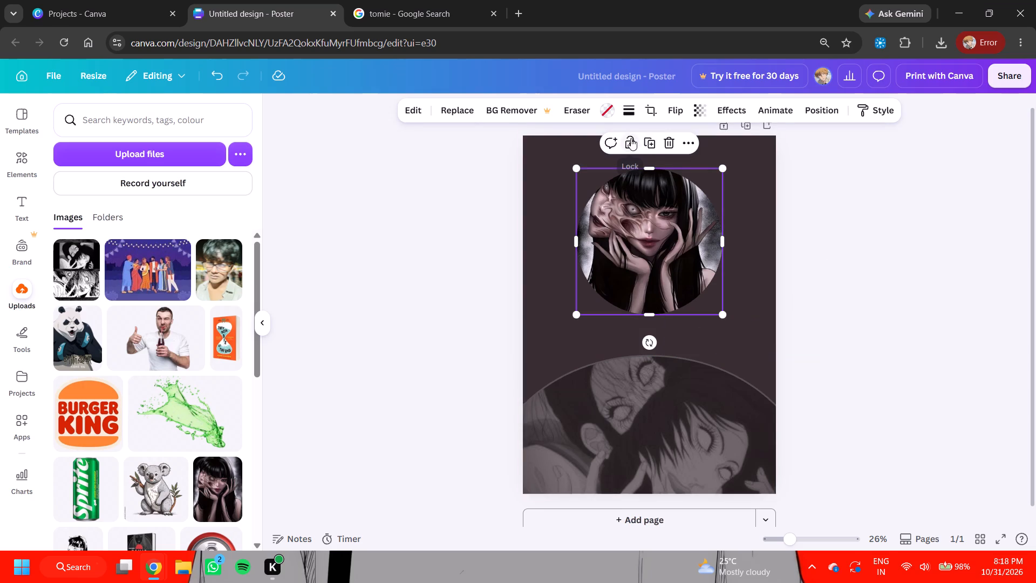
{"action": "left_click", "coordinate": [631, 138]}
{"action": "scroll", "coordinate": [858, 257], "scroll_direction": "up", "scroll_amount": 1}
{"action": "left_click", "coordinate": [857, 287]}
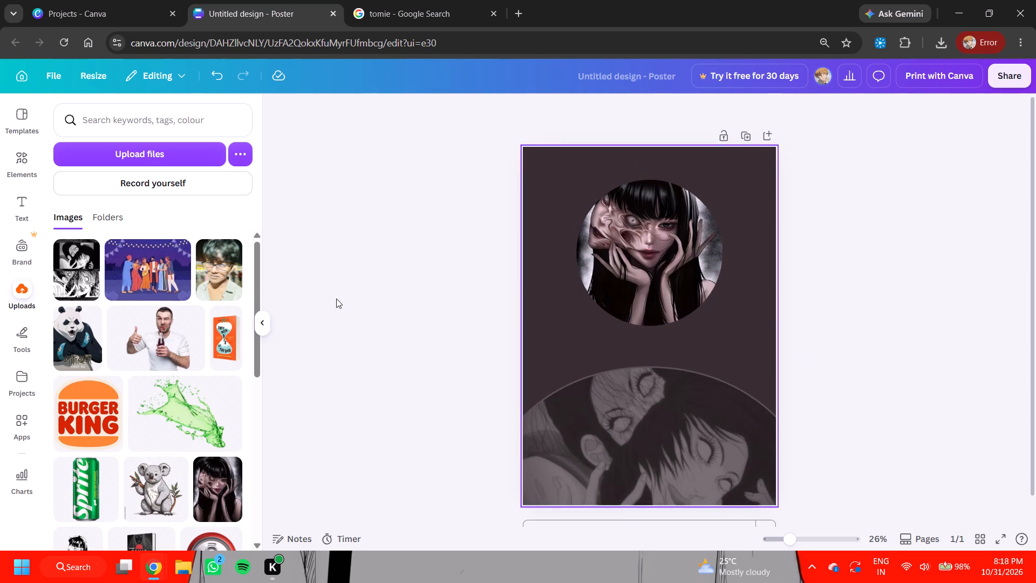
Browse the ready-made font combinations and add the "behind our BRAND" one to the poster.
{"action": "triple_click", "coordinate": [8, 198]}
{"action": "left_click", "coordinate": [8, 198]}
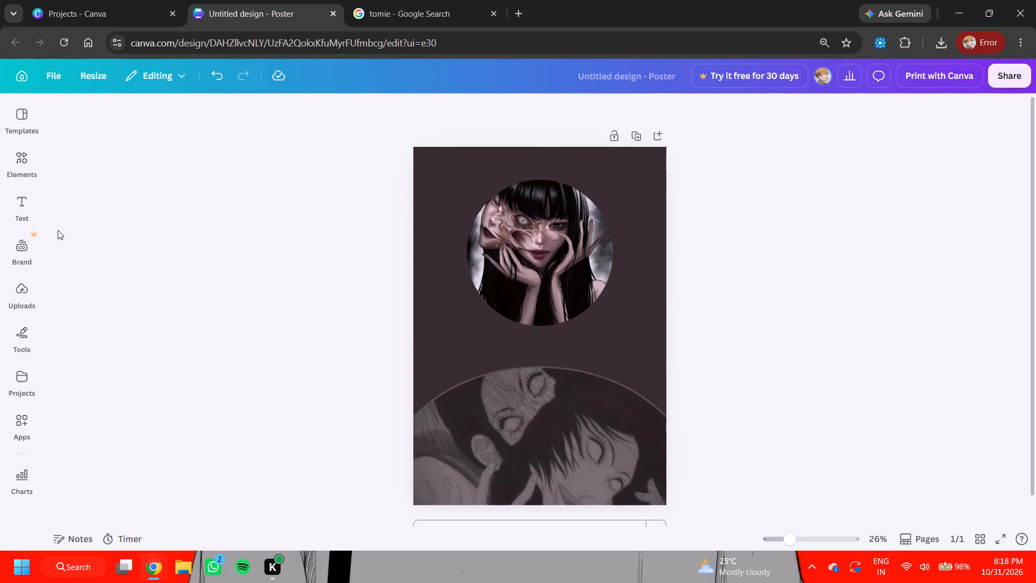
{"action": "scroll", "coordinate": [155, 270], "scroll_direction": "down", "scroll_amount": 2}
{"action": "double_click", "coordinate": [15, 207]}
{"action": "scroll", "coordinate": [120, 267], "scroll_direction": "down", "scroll_amount": 3}
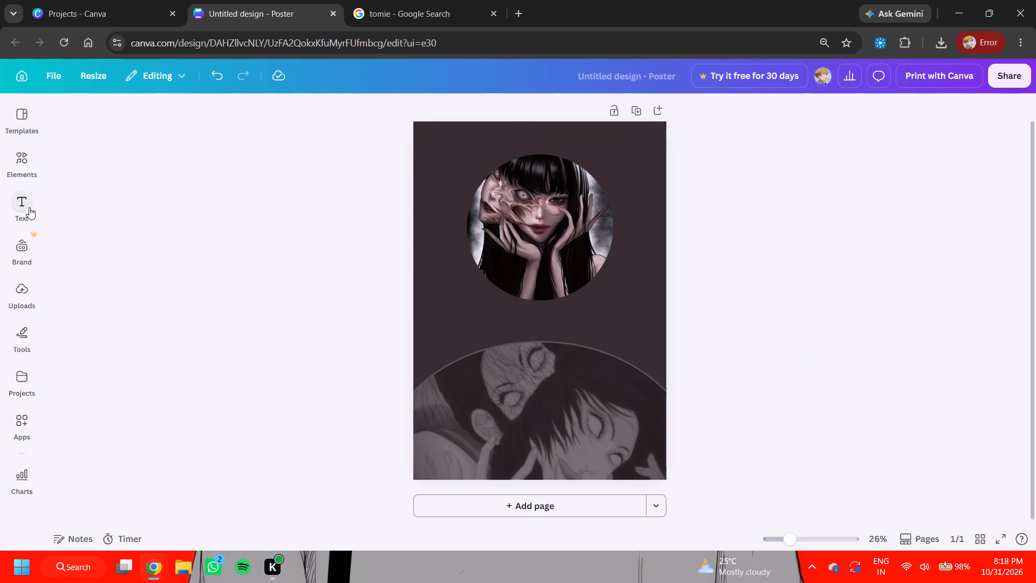
{"action": "double_click", "coordinate": [23, 206]}
{"action": "left_click", "coordinate": [24, 214]}
{"action": "scroll", "coordinate": [150, 294], "scroll_direction": "down", "scroll_amount": 1}
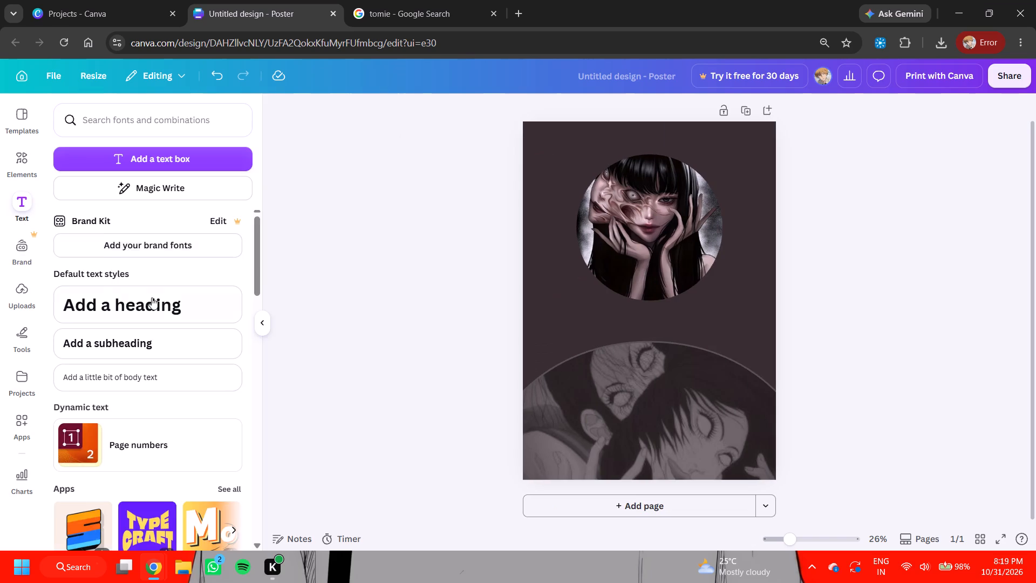
{"action": "scroll", "coordinate": [152, 297], "scroll_direction": "down", "scroll_amount": 16}
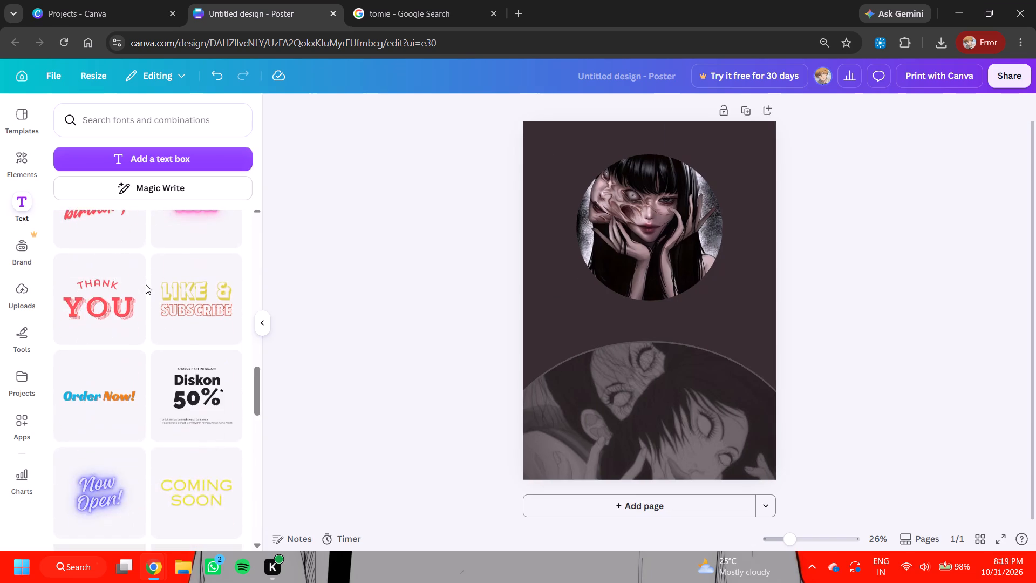
{"action": "scroll", "coordinate": [146, 284], "scroll_direction": "down", "scroll_amount": 4}
{"action": "scroll", "coordinate": [145, 283], "scroll_direction": "up", "scroll_amount": 8}
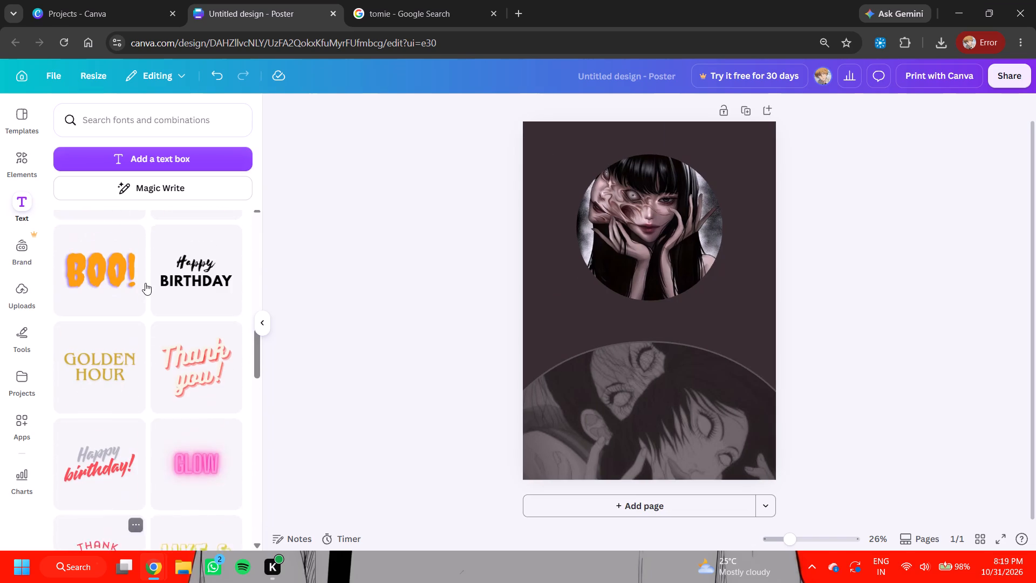
{"action": "scroll", "coordinate": [145, 283], "scroll_direction": "down", "scroll_amount": 11}
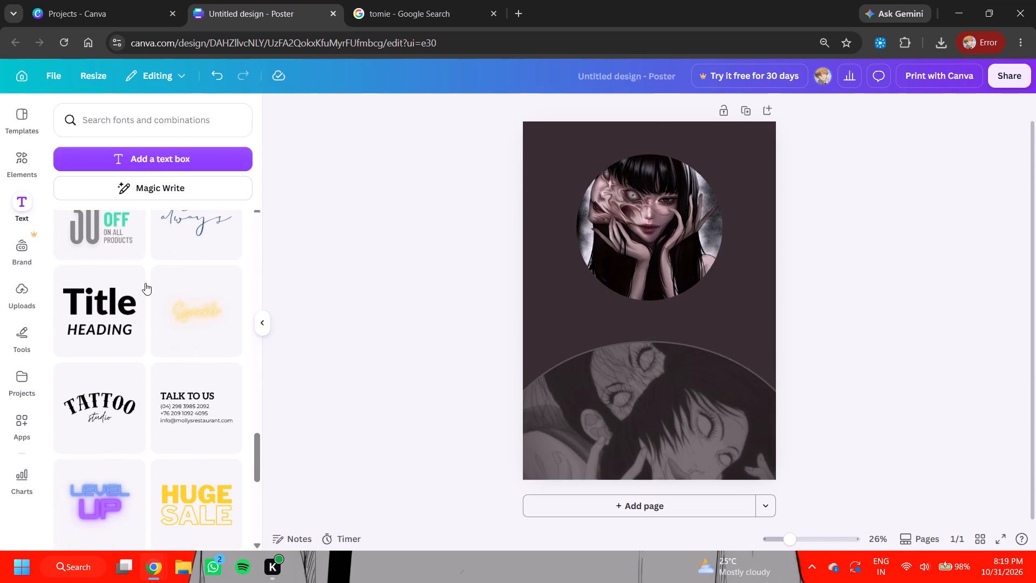
{"action": "scroll", "coordinate": [145, 283], "scroll_direction": "down", "scroll_amount": 13}
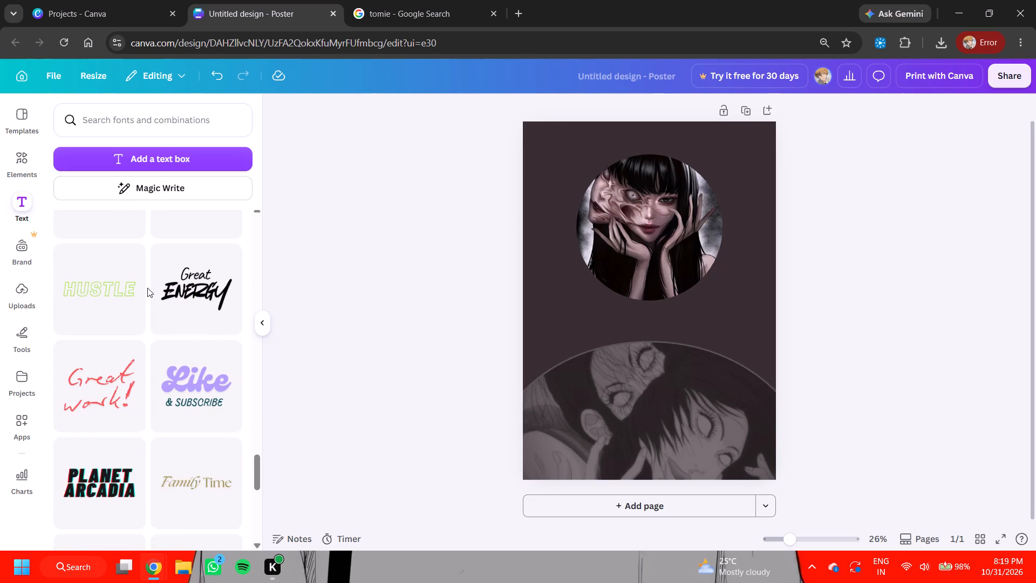
{"action": "scroll", "coordinate": [147, 288], "scroll_direction": "down", "scroll_amount": 8}
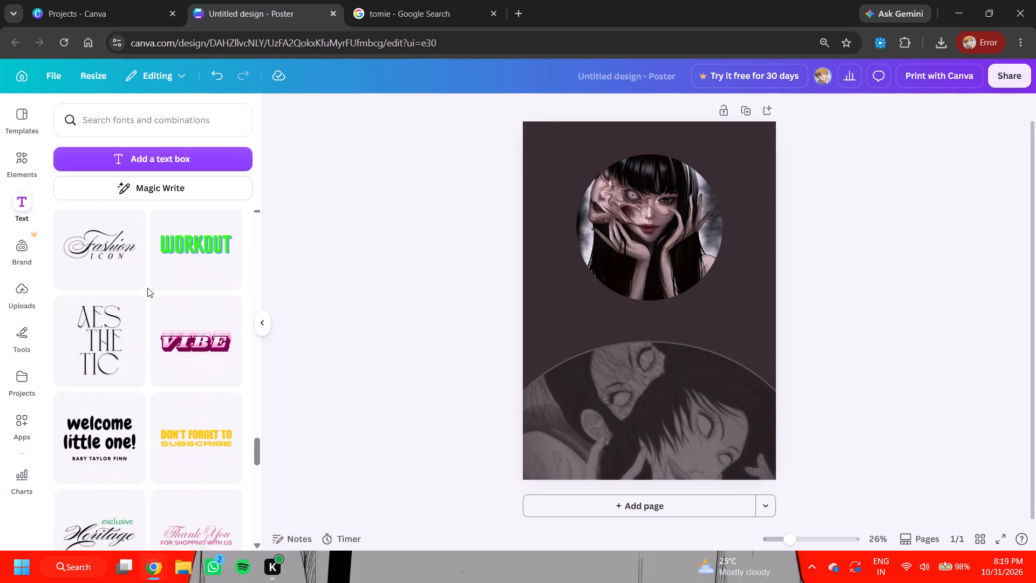
{"action": "scroll", "coordinate": [147, 288], "scroll_direction": "down", "scroll_amount": 5}
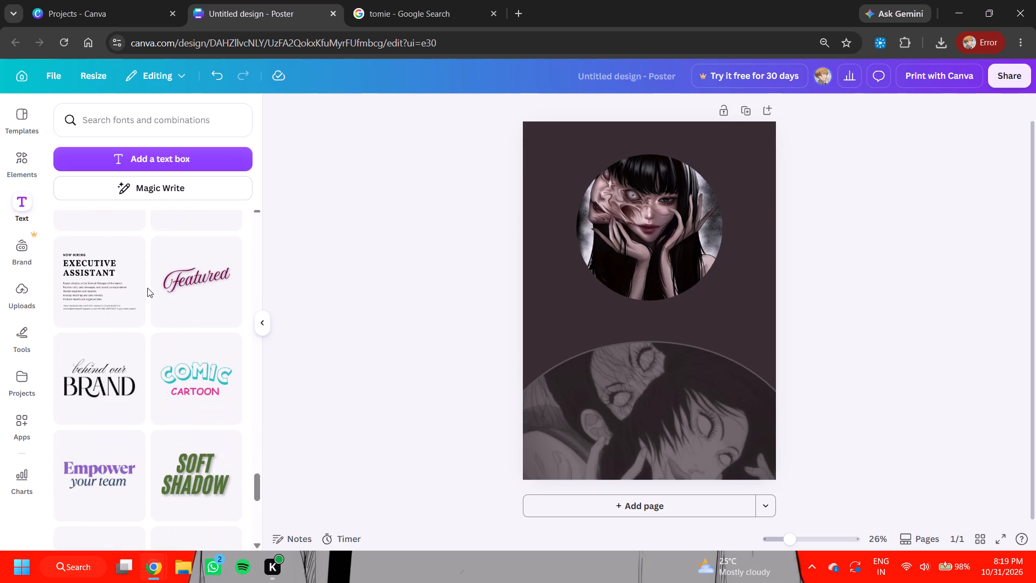
{"action": "scroll", "coordinate": [147, 288], "scroll_direction": "down", "scroll_amount": 3}
{"action": "scroll", "coordinate": [122, 269], "scroll_direction": "up", "scroll_amount": 2}
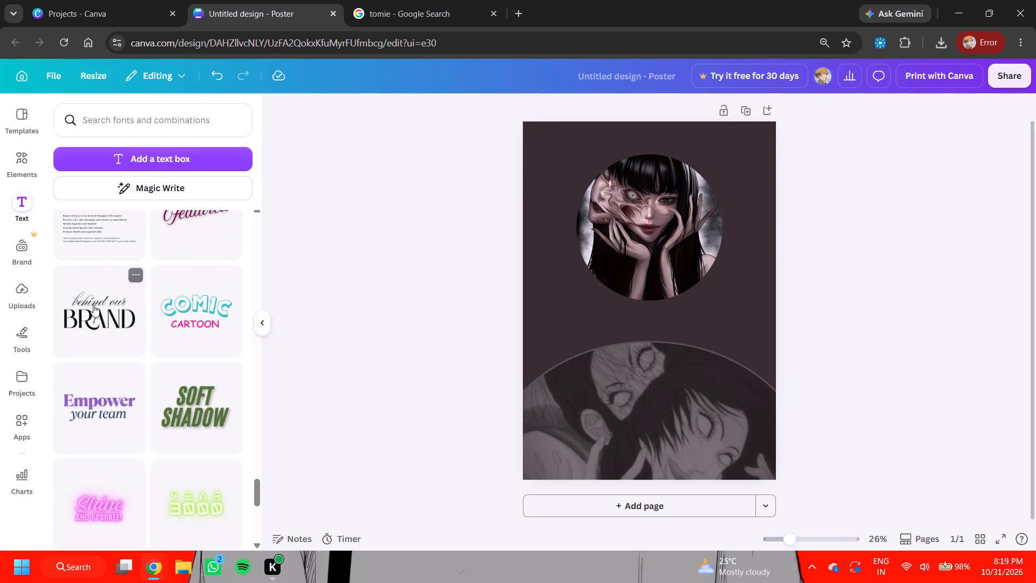
{"action": "left_click", "coordinate": [93, 305]}
Remove the script "behind our" line from the text combination and replace "BRAND" with the title "tomie".
{"action": "triple_click", "coordinate": [620, 323]}
{"action": "triple_click", "coordinate": [620, 323]}
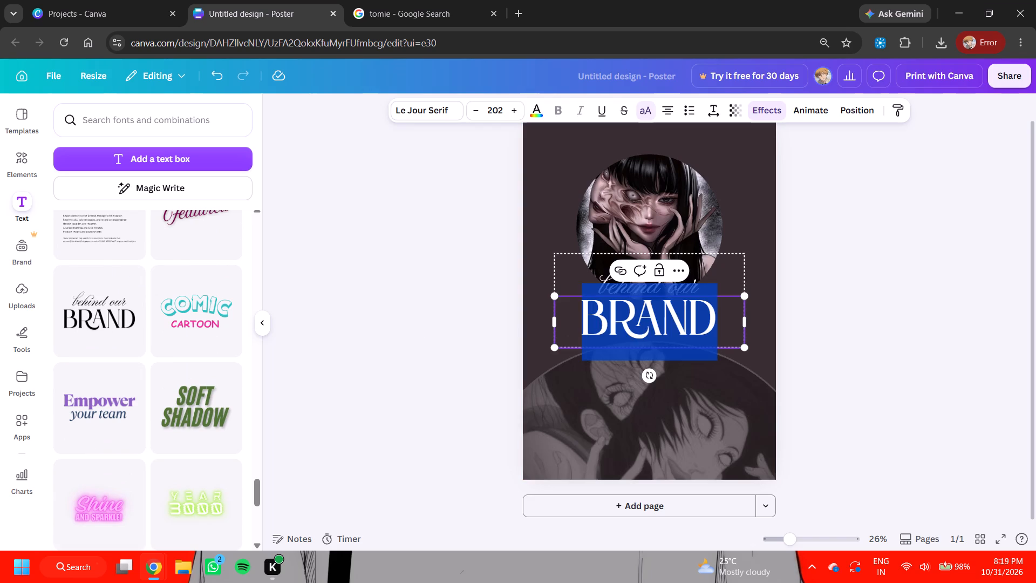
{"action": "triple_click", "coordinate": [598, 283]}
{"action": "left_click", "coordinate": [598, 283]}
{"action": "triple_click", "coordinate": [590, 268]}
{"action": "left_click", "coordinate": [590, 268]}
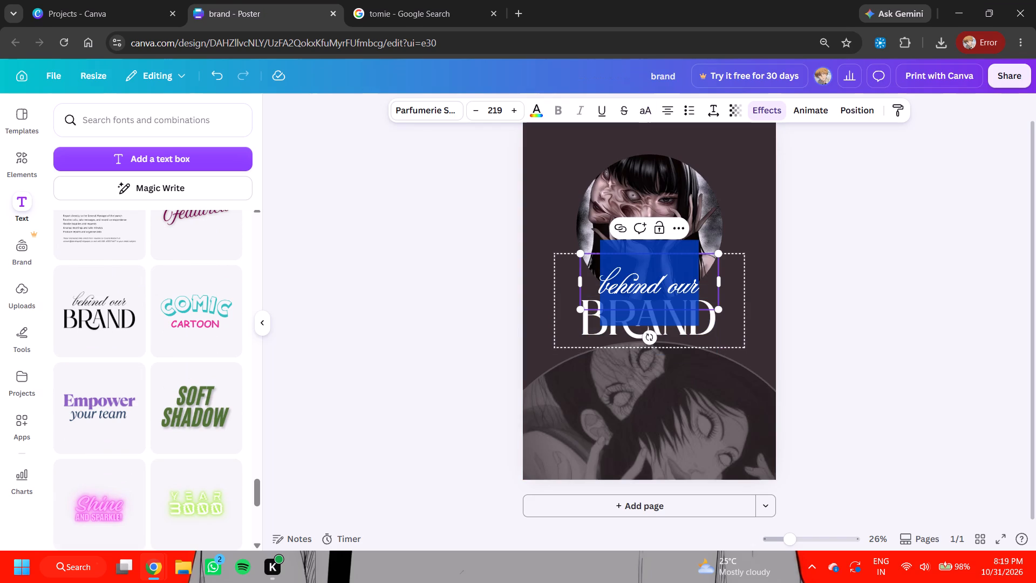
{"action": "key", "text": "BackSpace"}
{"action": "triple_click", "coordinate": [625, 313]}
{"action": "type", "text": "to"}
{"action": "type", "text": "mie"}
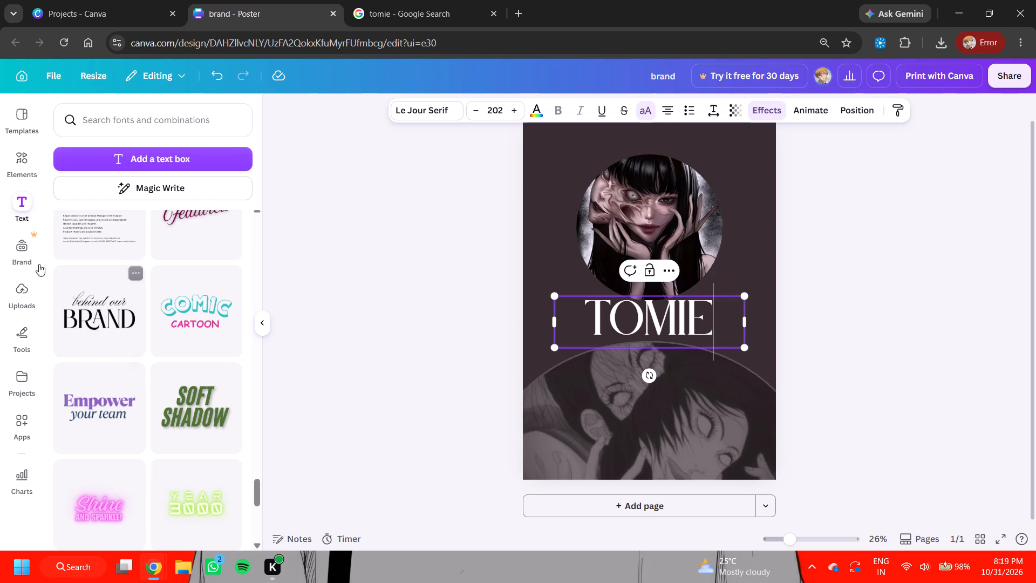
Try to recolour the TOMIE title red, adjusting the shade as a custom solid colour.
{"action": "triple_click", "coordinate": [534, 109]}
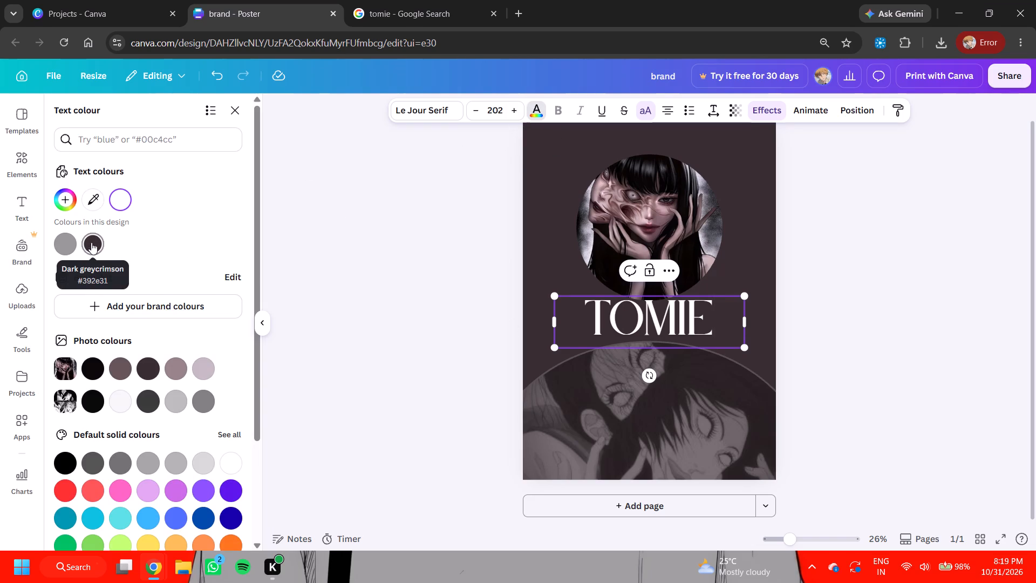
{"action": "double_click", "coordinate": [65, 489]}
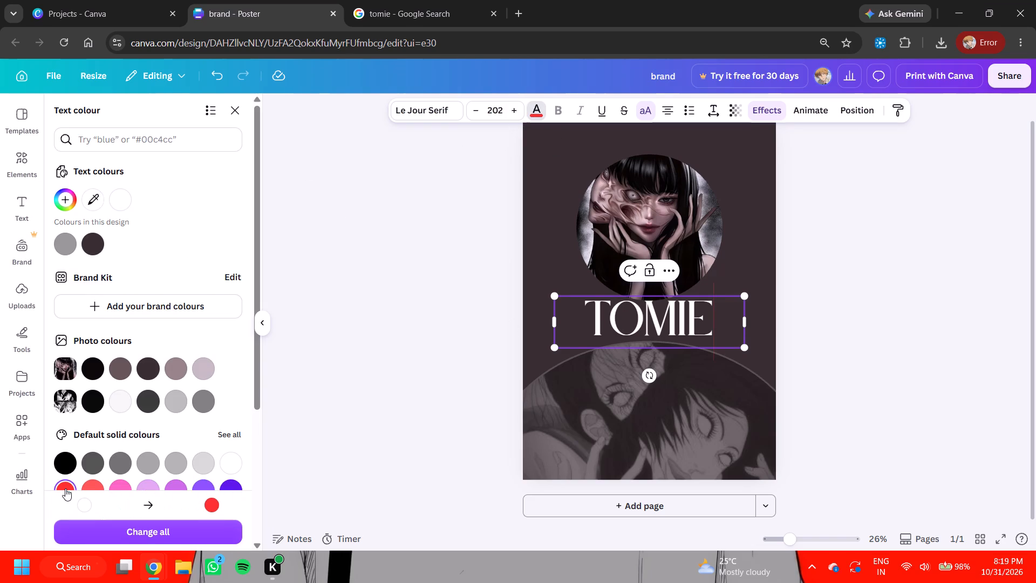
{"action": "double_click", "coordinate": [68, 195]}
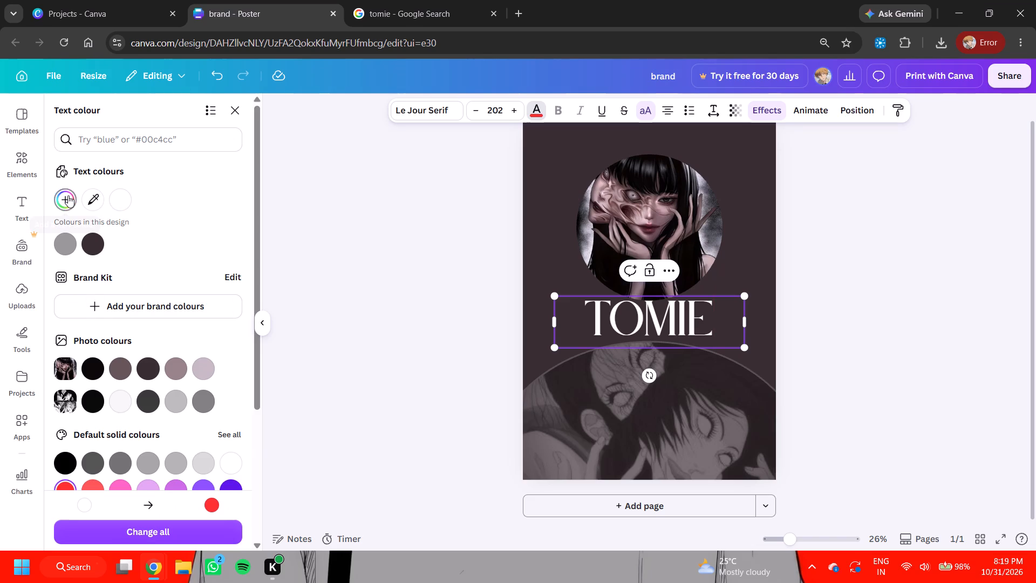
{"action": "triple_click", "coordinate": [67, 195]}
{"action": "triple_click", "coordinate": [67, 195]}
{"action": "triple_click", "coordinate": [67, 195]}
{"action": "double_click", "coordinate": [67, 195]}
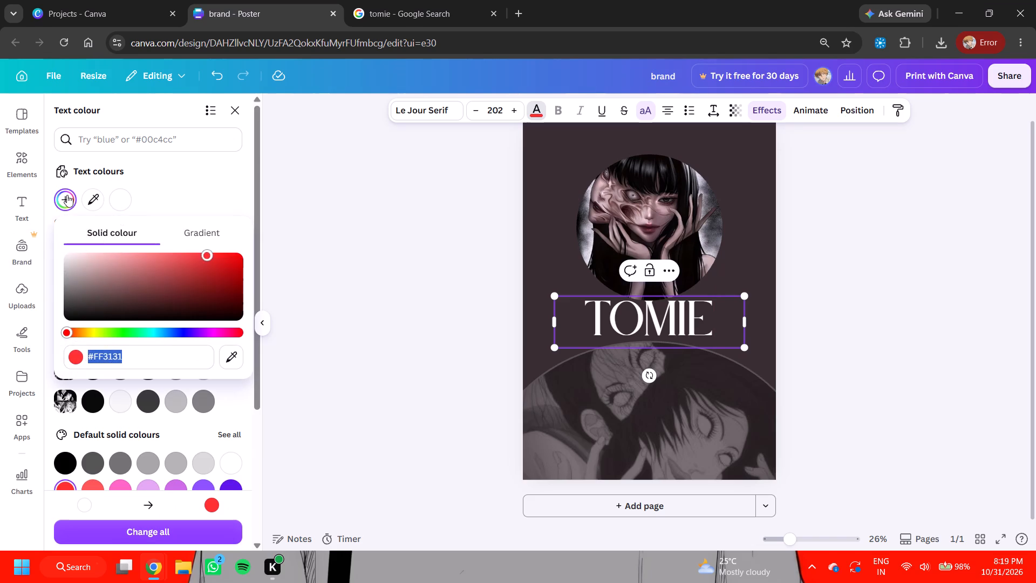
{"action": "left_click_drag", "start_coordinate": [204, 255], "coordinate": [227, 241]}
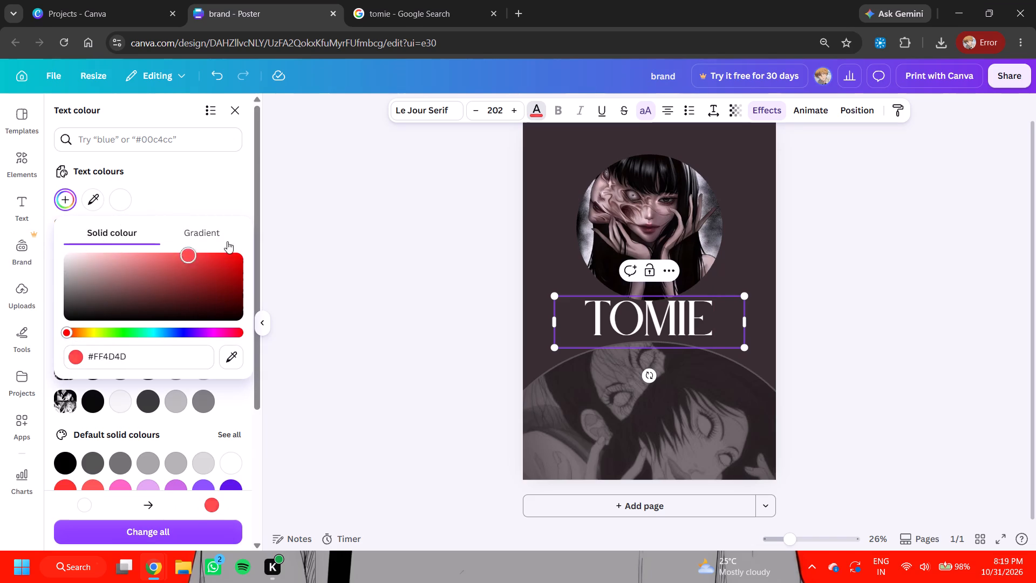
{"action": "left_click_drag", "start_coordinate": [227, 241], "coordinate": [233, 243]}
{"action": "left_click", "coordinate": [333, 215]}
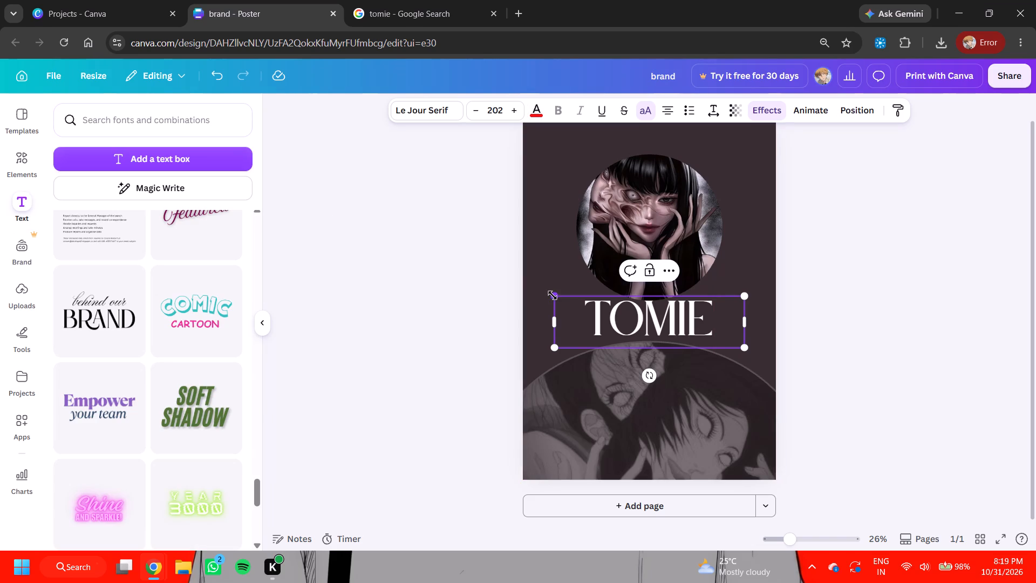
Enlarge the TOMIE title slightly and move it up, centred, so it overlaps the bottom of the circular illustration.
{"action": "left_click_drag", "start_coordinate": [553, 296], "coordinate": [537, 286]}
{"action": "left_click_drag", "start_coordinate": [745, 348], "coordinate": [759, 351]}
{"action": "left_click_drag", "start_coordinate": [653, 322], "coordinate": [652, 300]}
{"action": "left_click", "coordinate": [863, 239]}
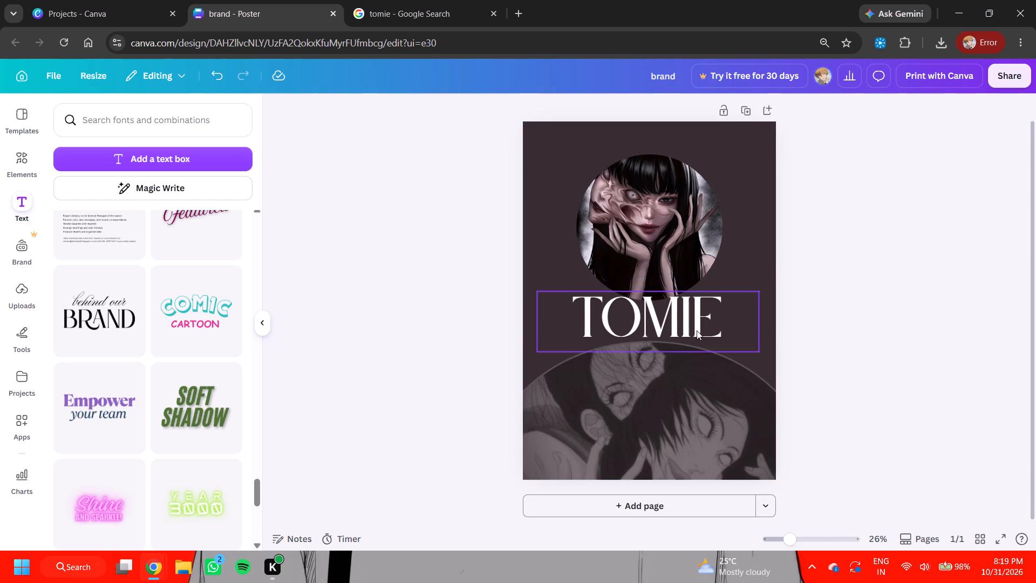
{"action": "left_click_drag", "start_coordinate": [694, 330], "coordinate": [694, 307]}
{"action": "left_click", "coordinate": [840, 259]}
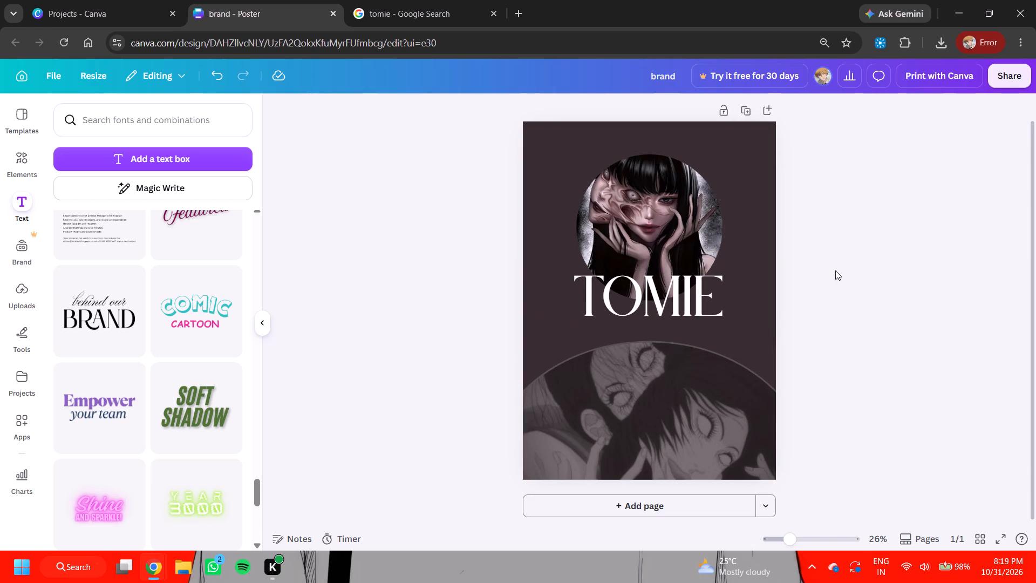
Unlock and duplicate the faded arch-framed manga picture over the original, locking the copy.
{"action": "left_click", "coordinate": [706, 399]}
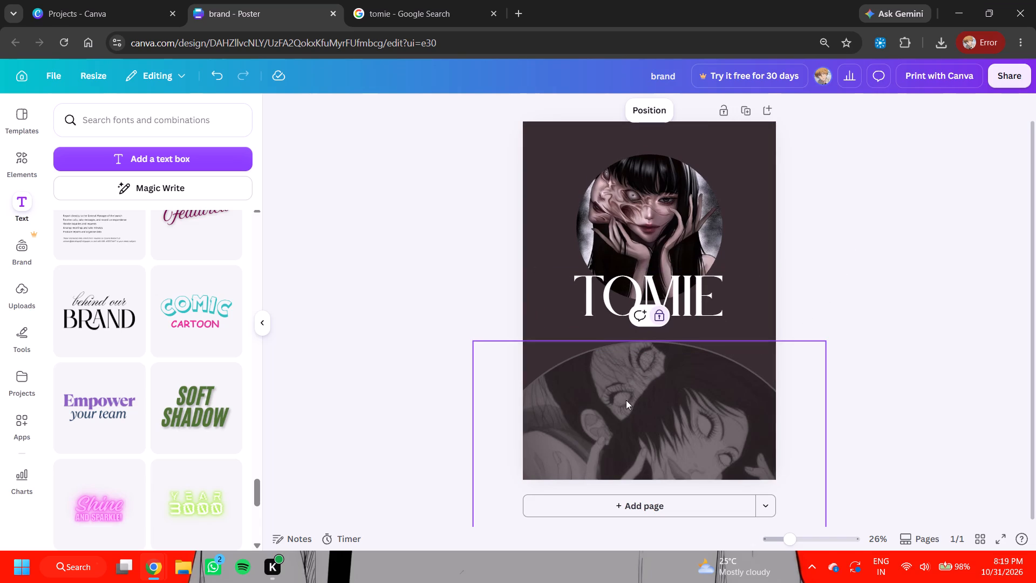
{"action": "scroll", "coordinate": [393, 345], "scroll_direction": "down", "scroll_amount": 1}
{"action": "triple_click", "coordinate": [21, 262]}
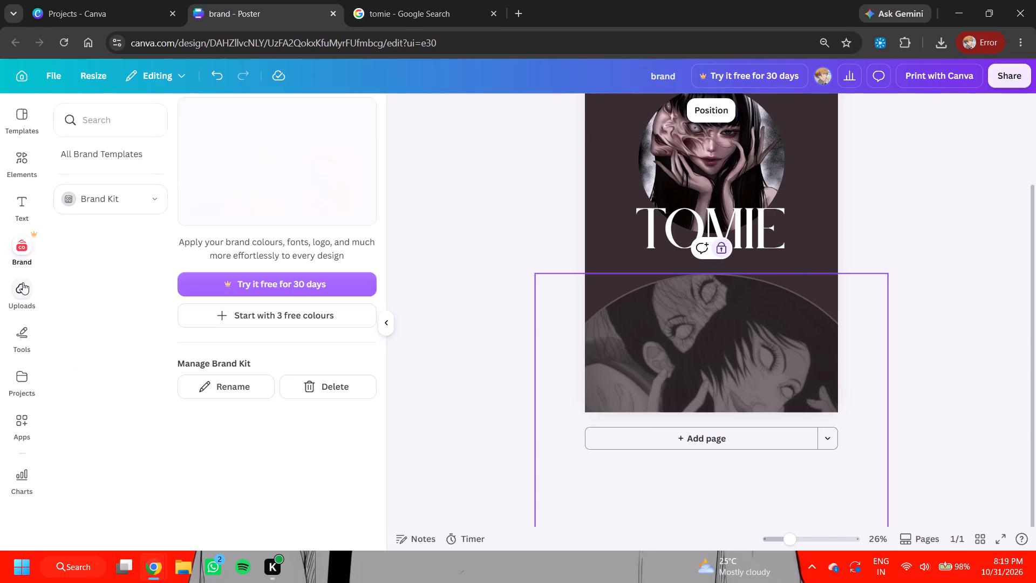
{"action": "double_click", "coordinate": [23, 286]}
{"action": "double_click", "coordinate": [546, 248]}
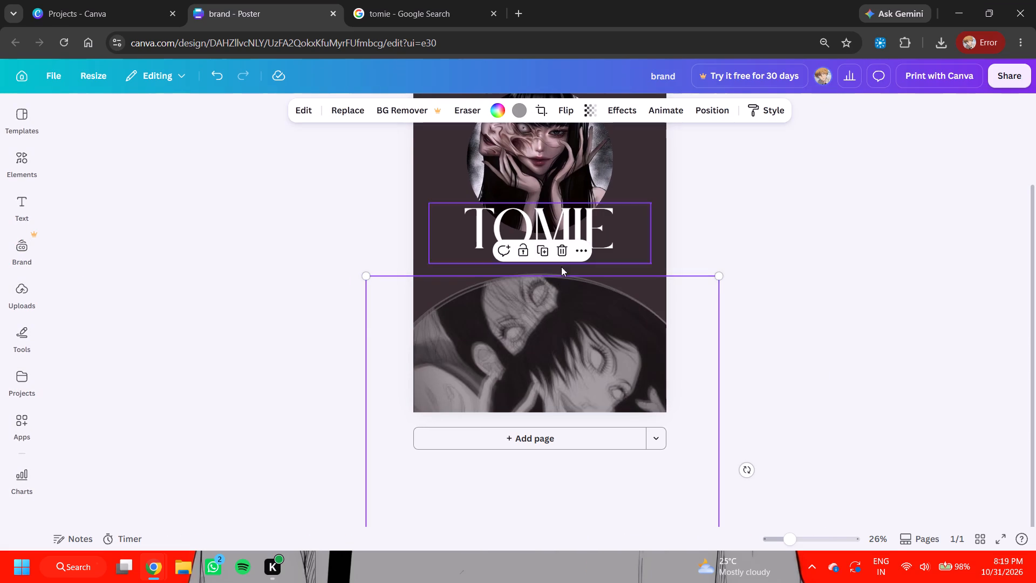
{"action": "left_click", "coordinate": [522, 245]}
{"action": "double_click", "coordinate": [928, 211]}
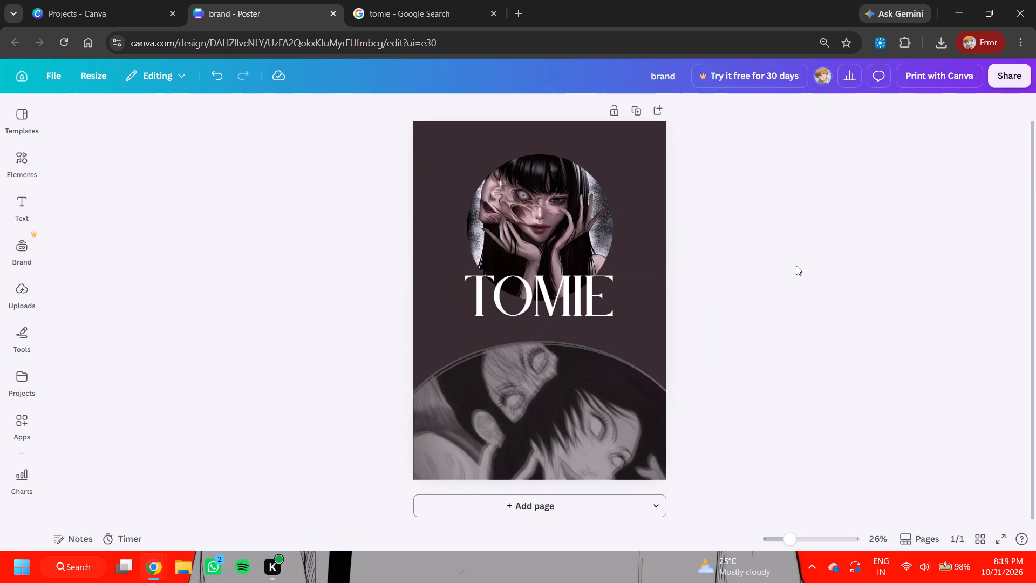
Unlock the overlaid copy of the arch-framed picture and lower its transparency value to the minimum.
{"action": "double_click", "coordinate": [513, 346]}
{"action": "triple_click", "coordinate": [556, 252]}
{"action": "left_click", "coordinate": [556, 252]}
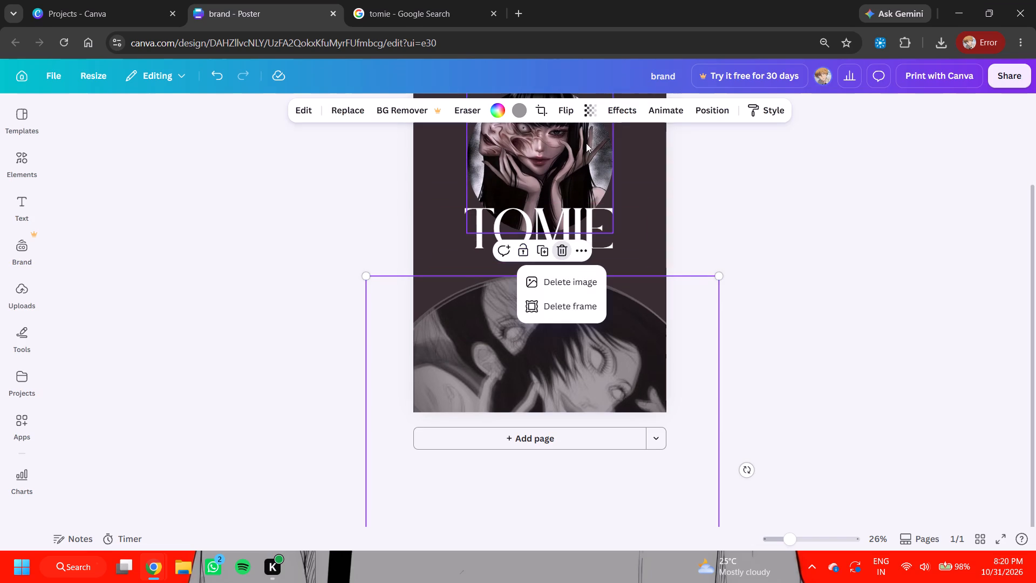
{"action": "triple_click", "coordinate": [592, 109]}
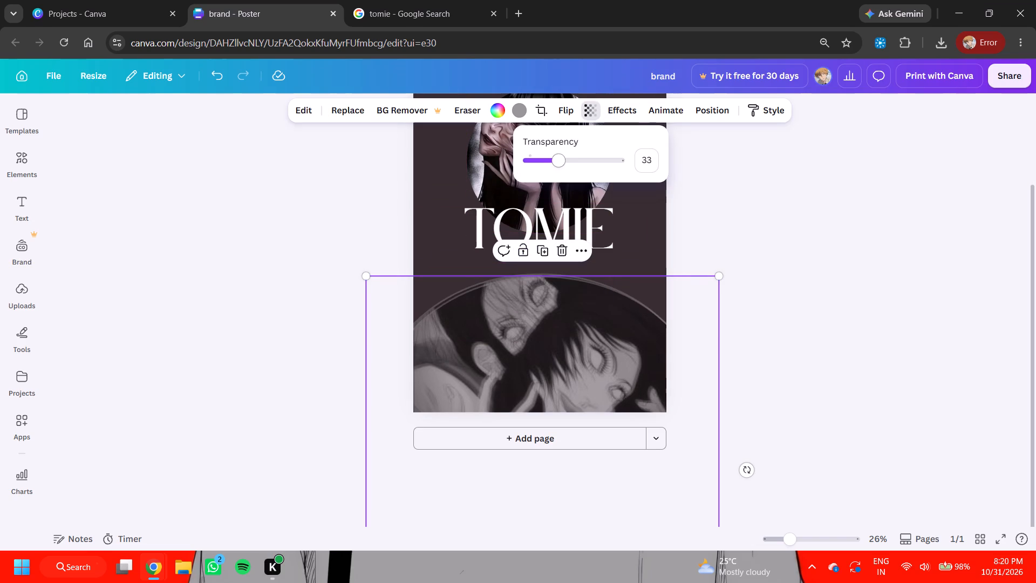
{"action": "triple_click", "coordinate": [557, 161]}
{"action": "triple_click", "coordinate": [543, 170]}
{"action": "triple_click", "coordinate": [543, 170]}
{"action": "double_click", "coordinate": [542, 160]}
{"action": "left_click_drag", "start_coordinate": [539, 161], "coordinate": [538, 161]}
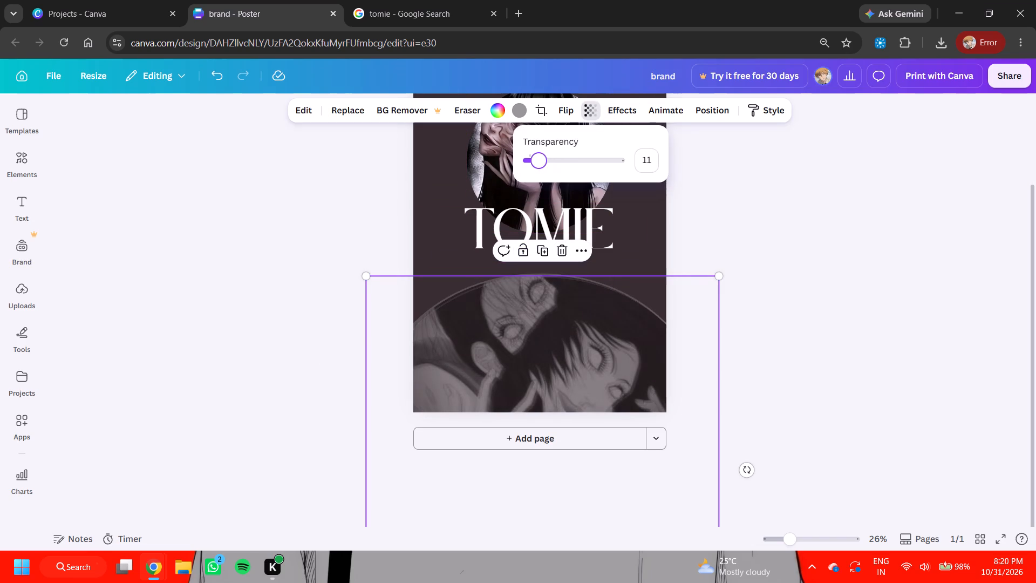
{"action": "left_click_drag", "start_coordinate": [538, 161], "coordinate": [531, 164]}
{"action": "left_click_drag", "start_coordinate": [531, 164], "coordinate": [522, 167]}
{"action": "left_click", "coordinate": [522, 167]}
{"action": "double_click", "coordinate": [519, 167]}
{"action": "left_click_drag", "start_coordinate": [519, 167], "coordinate": [513, 169]}
{"action": "left_click", "coordinate": [513, 169]}
{"action": "left_click_drag", "start_coordinate": [532, 161], "coordinate": [510, 174]}
{"action": "double_click", "coordinate": [510, 174]}
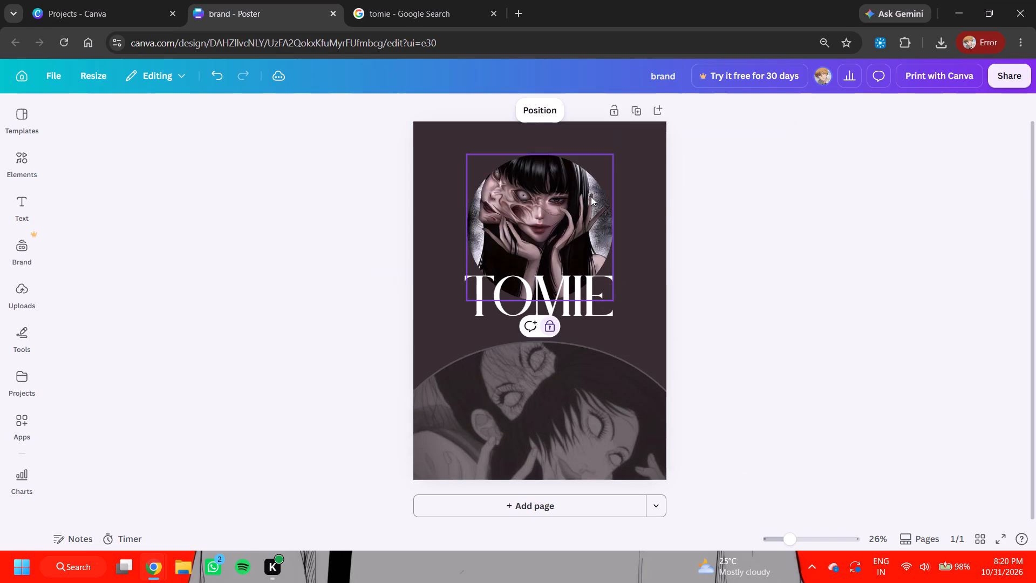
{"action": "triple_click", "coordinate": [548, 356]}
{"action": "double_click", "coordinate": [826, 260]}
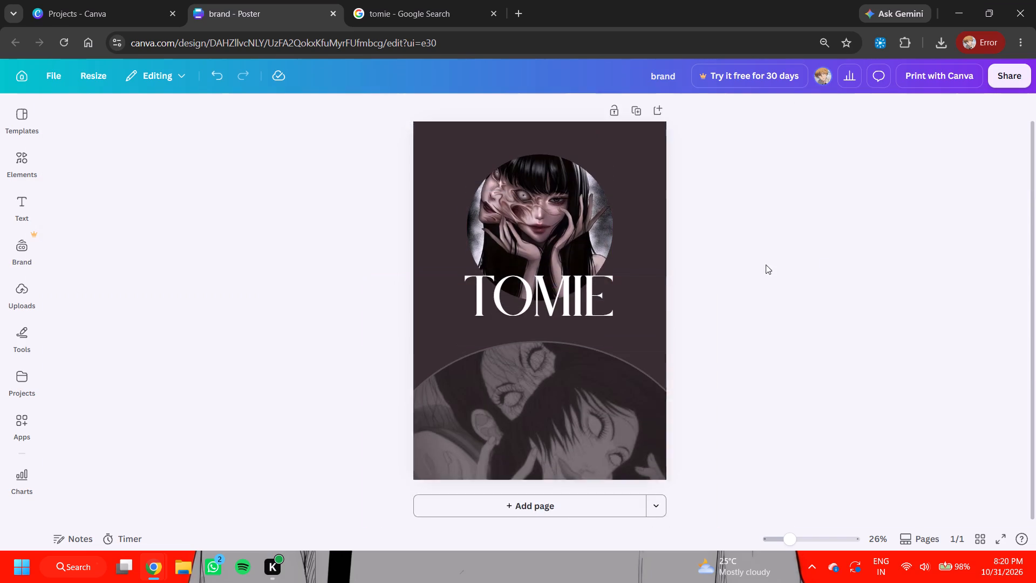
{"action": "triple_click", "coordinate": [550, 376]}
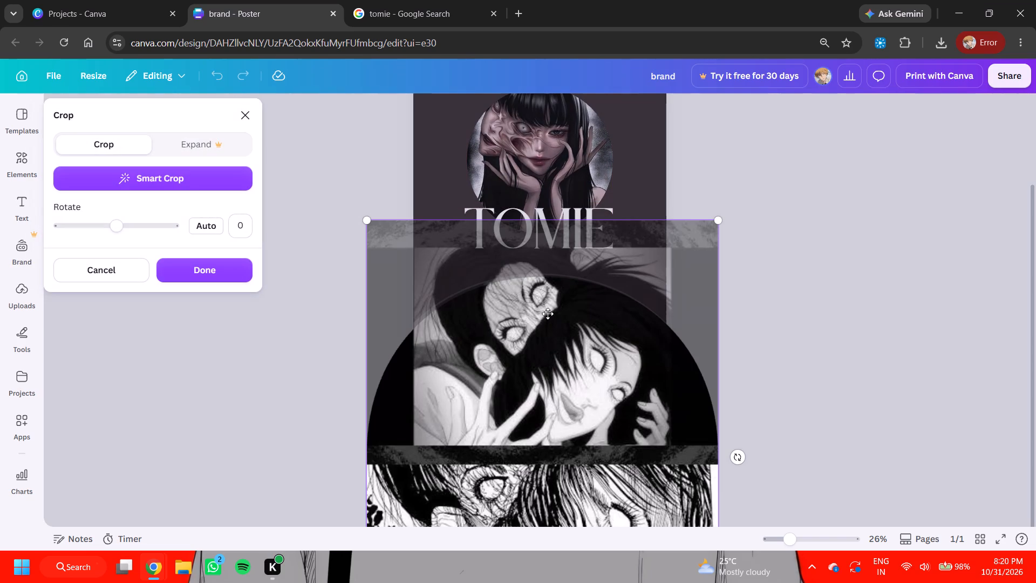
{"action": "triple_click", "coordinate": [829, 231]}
Lock the overlaid copy of the arch-framed manga picture in place and deselect it.
{"action": "left_click", "coordinate": [578, 332]}
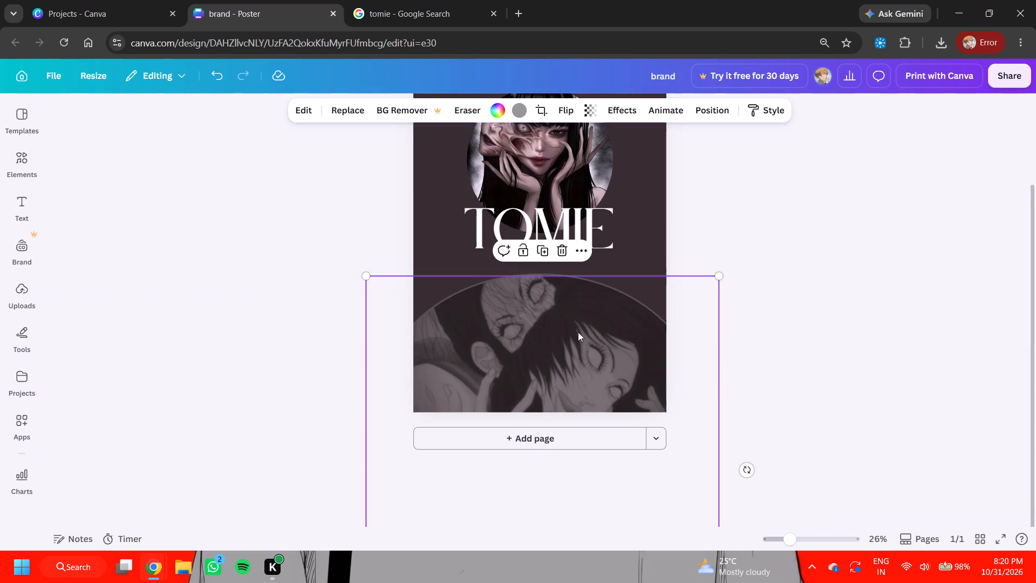
{"action": "left_click", "coordinate": [526, 255]}
{"action": "scroll", "coordinate": [787, 255], "scroll_direction": "up", "scroll_amount": 3}
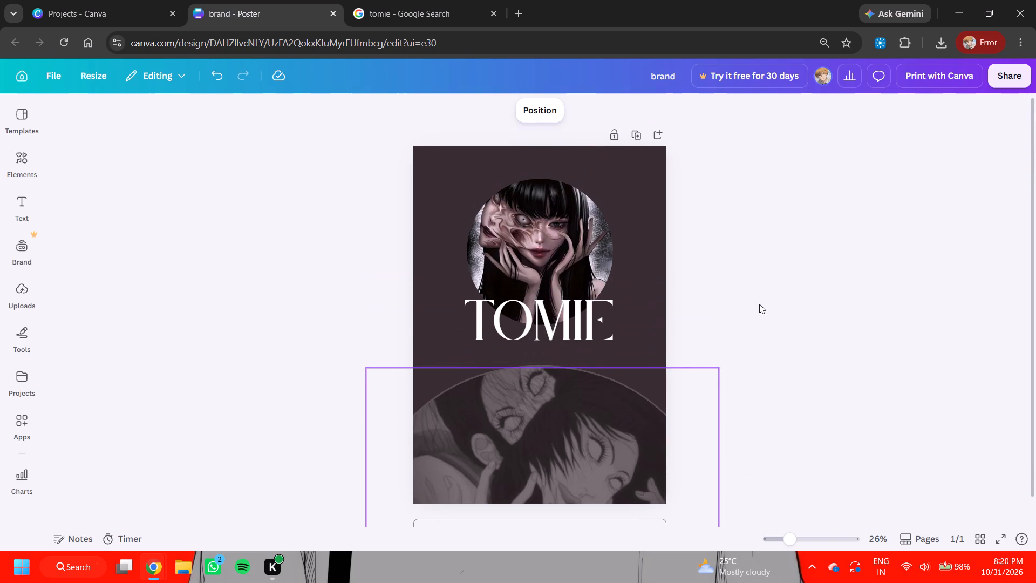
{"action": "left_click", "coordinate": [759, 304]}
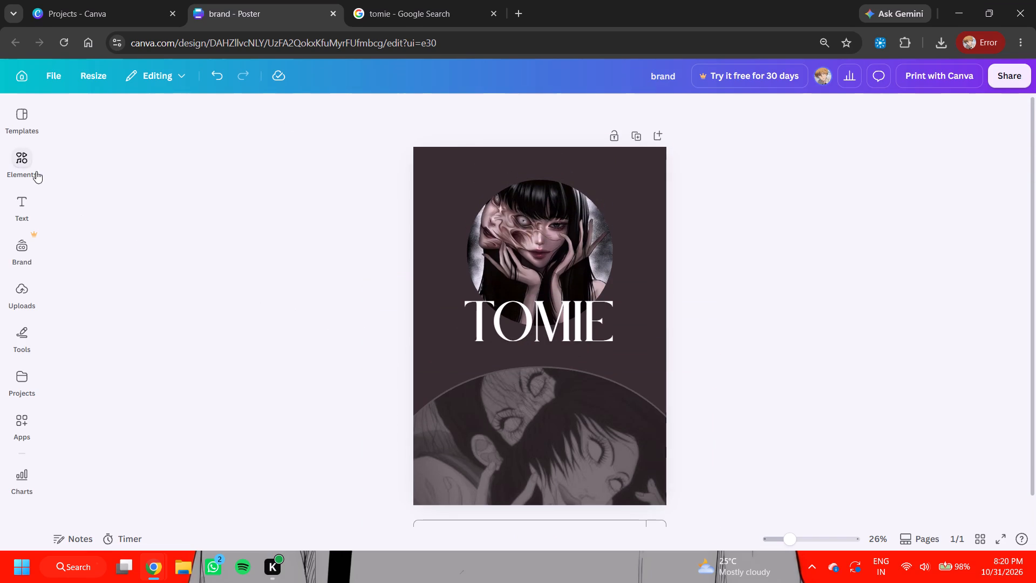
Add the uploaded black-and-white manga cutout of the girl resting her face in her hands to the poster.
{"action": "left_click", "coordinate": [22, 166]}
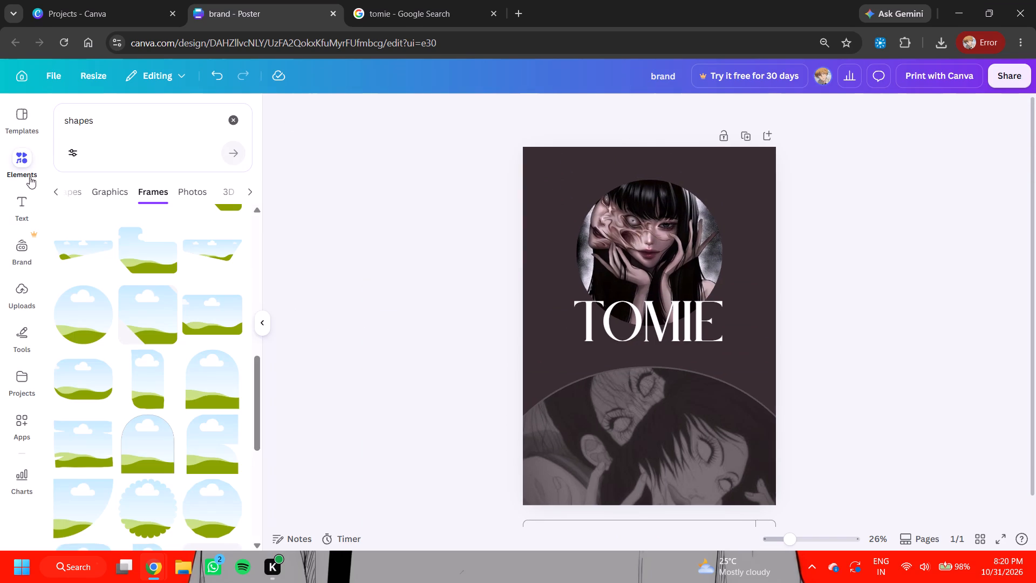
{"action": "triple_click", "coordinate": [23, 198]}
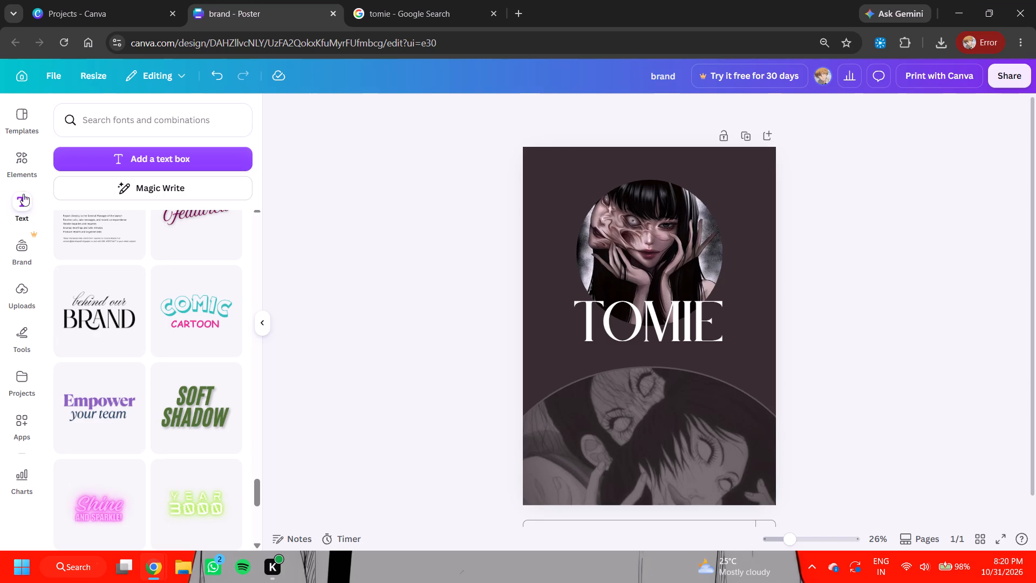
{"action": "left_click", "coordinate": [28, 240]}
{"action": "left_click", "coordinate": [18, 292]}
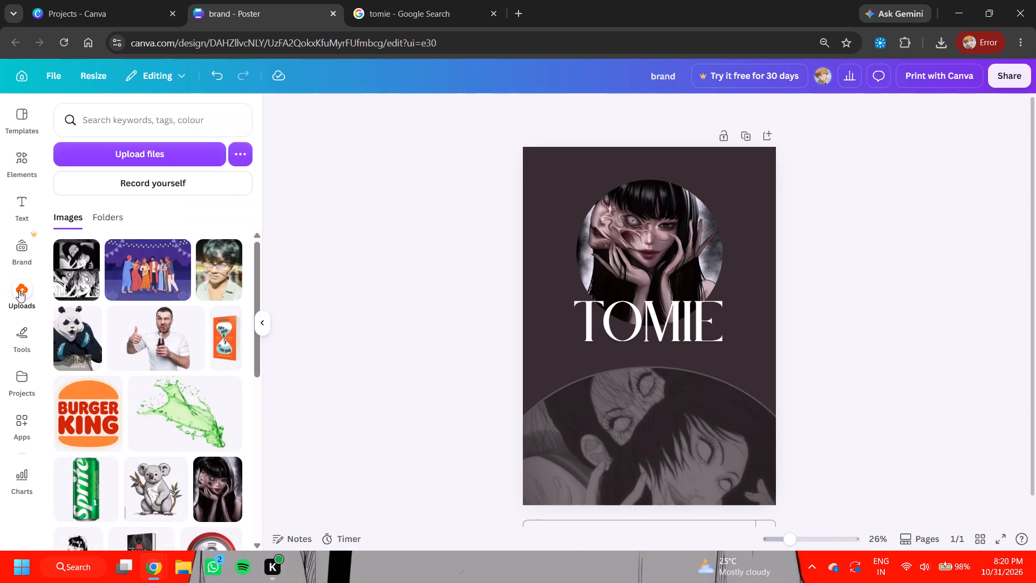
{"action": "scroll", "coordinate": [182, 265], "scroll_direction": "down", "scroll_amount": 4}
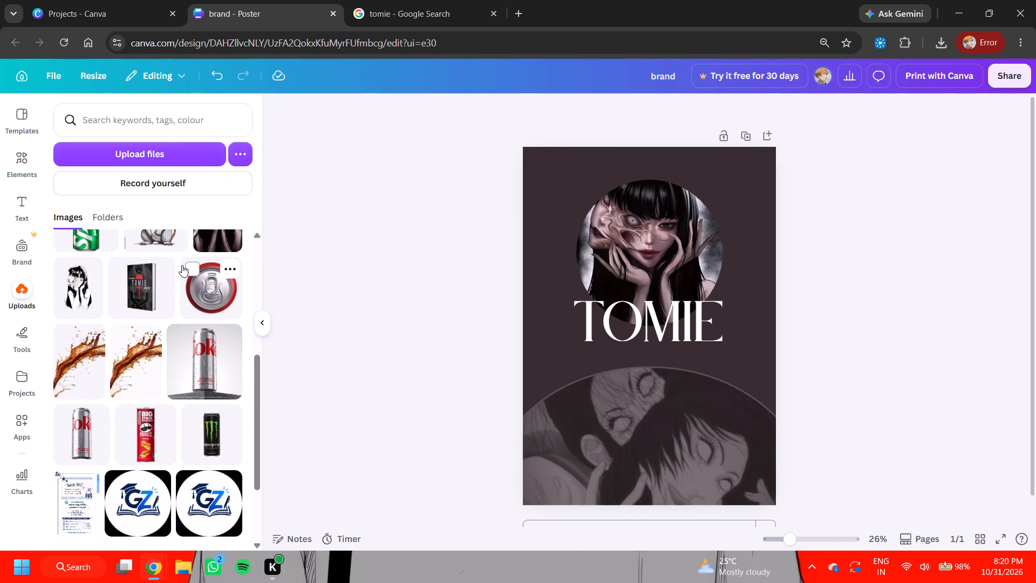
{"action": "left_click", "coordinate": [73, 282]}
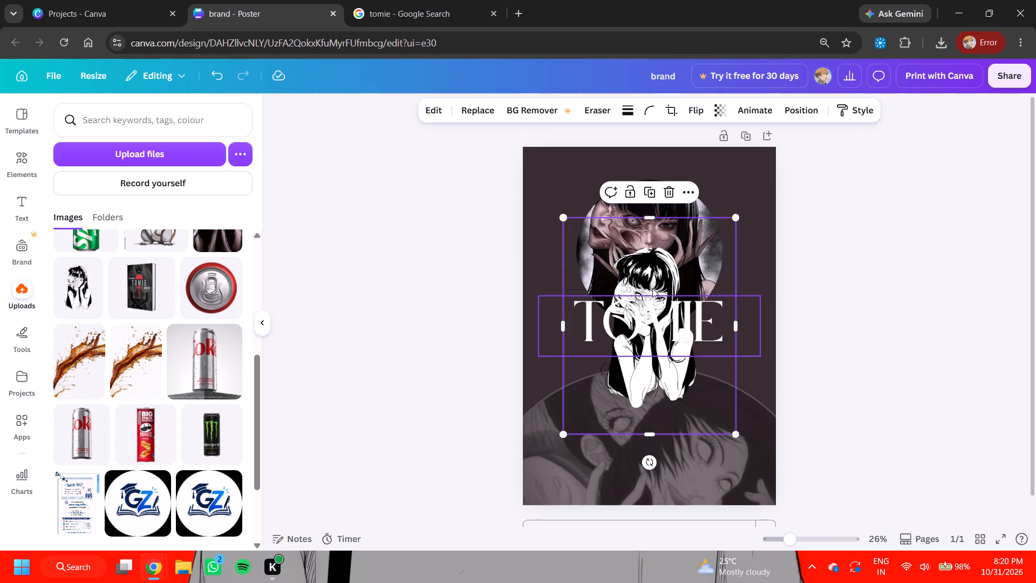
Send the black-and-white manga cutout to the back, behind the circular illustration and the title.
{"action": "left_click", "coordinate": [687, 189]}
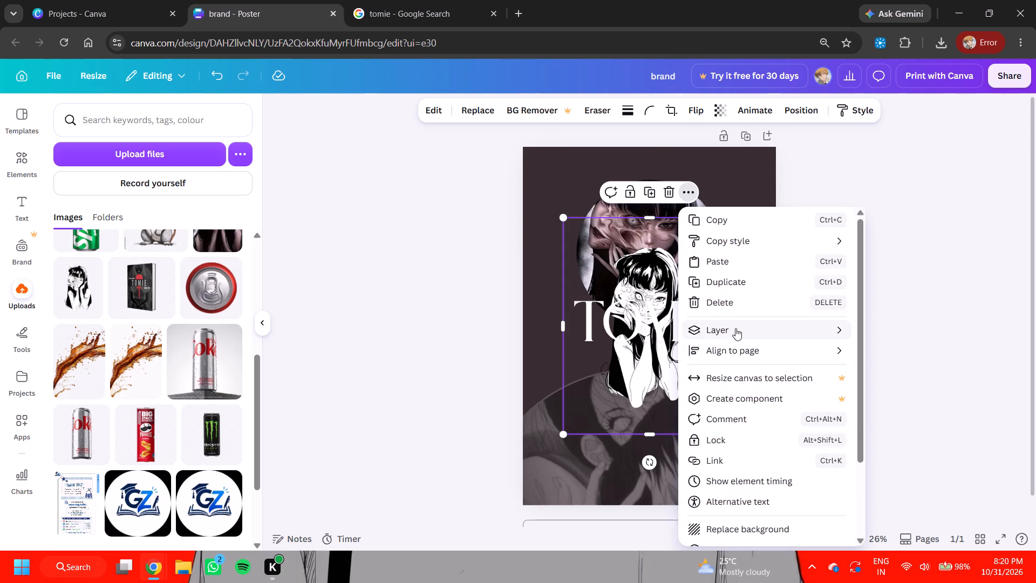
{"action": "double_click", "coordinate": [735, 328]}
{"action": "double_click", "coordinate": [901, 387]}
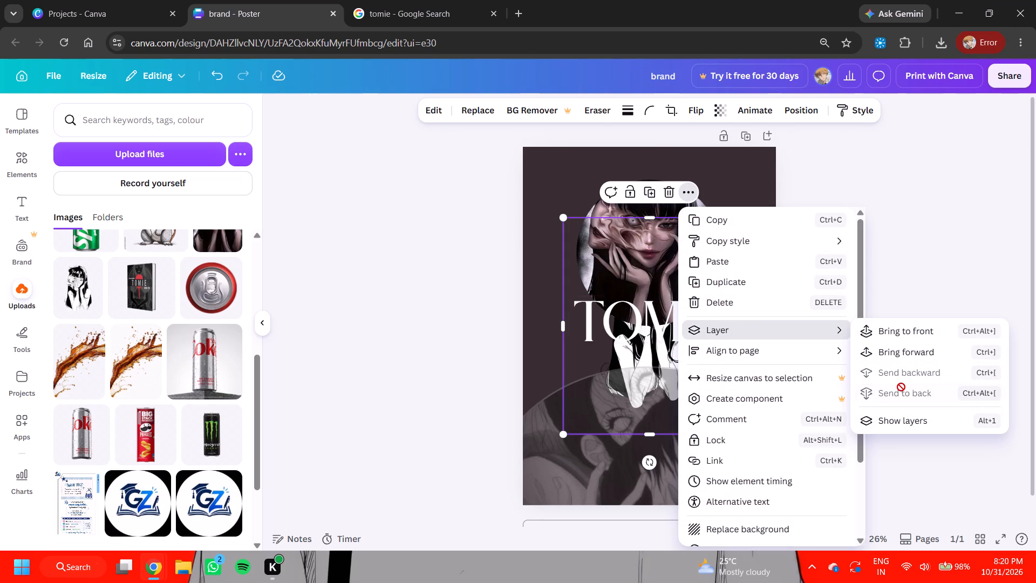
{"action": "double_click", "coordinate": [902, 241]}
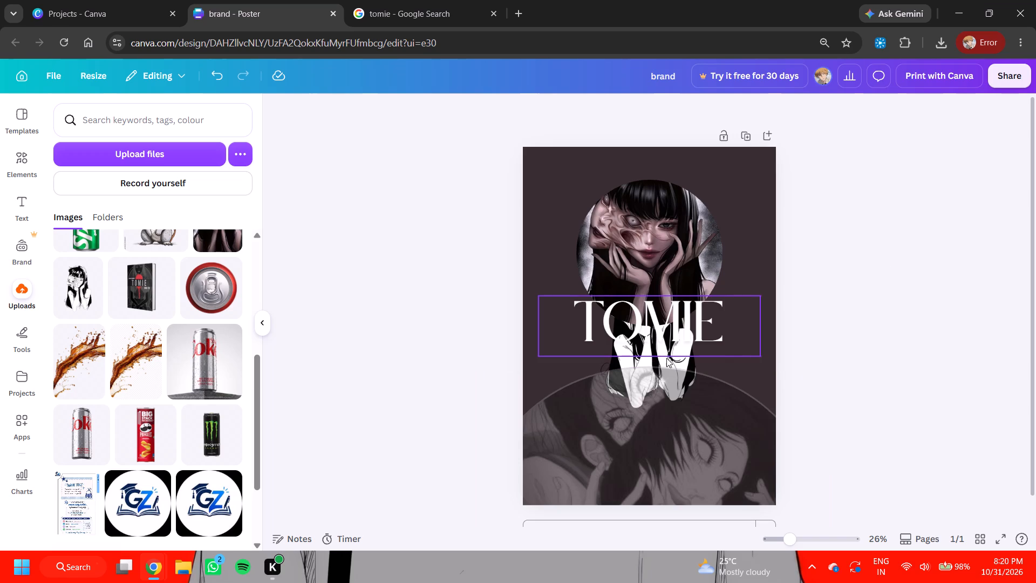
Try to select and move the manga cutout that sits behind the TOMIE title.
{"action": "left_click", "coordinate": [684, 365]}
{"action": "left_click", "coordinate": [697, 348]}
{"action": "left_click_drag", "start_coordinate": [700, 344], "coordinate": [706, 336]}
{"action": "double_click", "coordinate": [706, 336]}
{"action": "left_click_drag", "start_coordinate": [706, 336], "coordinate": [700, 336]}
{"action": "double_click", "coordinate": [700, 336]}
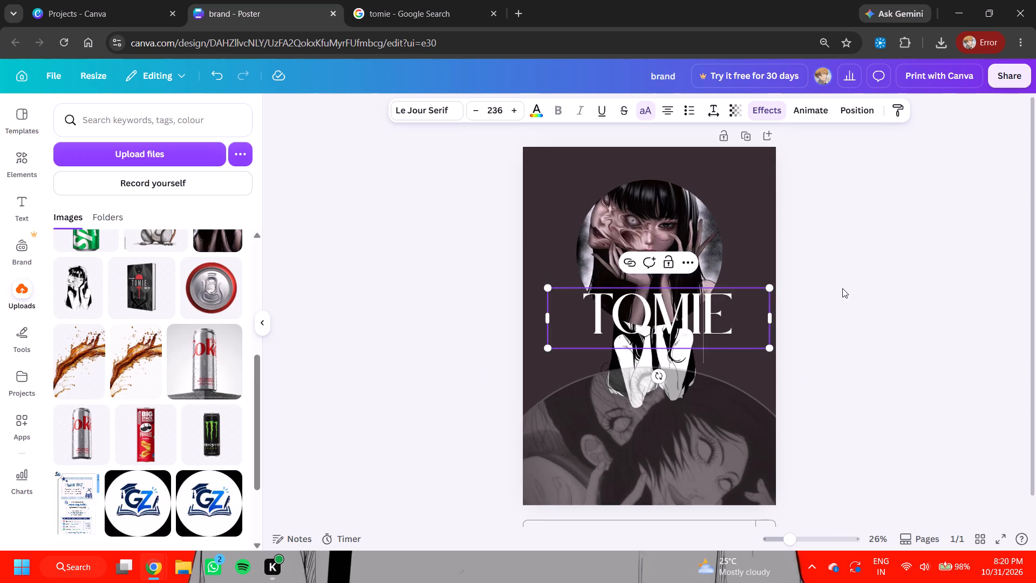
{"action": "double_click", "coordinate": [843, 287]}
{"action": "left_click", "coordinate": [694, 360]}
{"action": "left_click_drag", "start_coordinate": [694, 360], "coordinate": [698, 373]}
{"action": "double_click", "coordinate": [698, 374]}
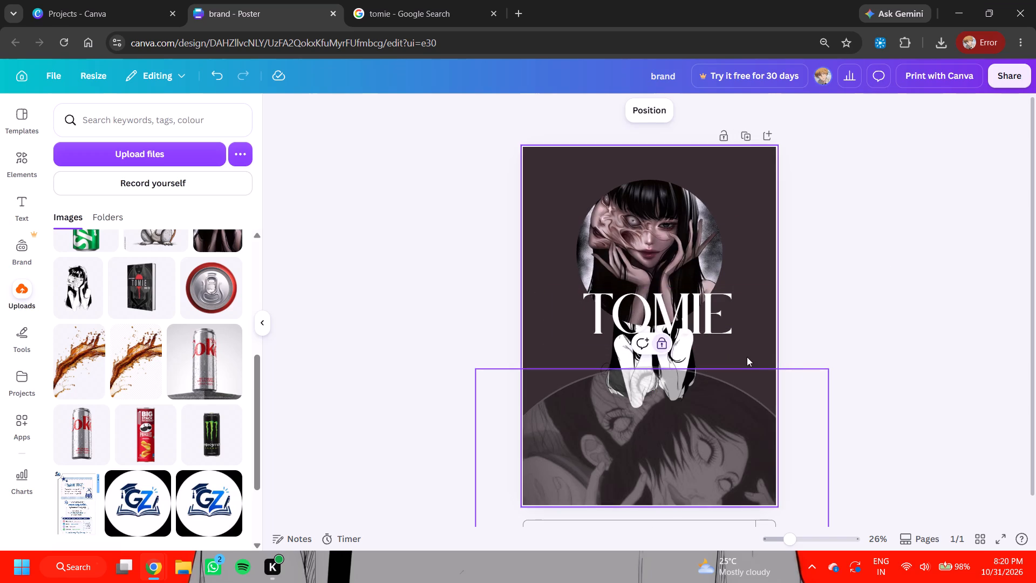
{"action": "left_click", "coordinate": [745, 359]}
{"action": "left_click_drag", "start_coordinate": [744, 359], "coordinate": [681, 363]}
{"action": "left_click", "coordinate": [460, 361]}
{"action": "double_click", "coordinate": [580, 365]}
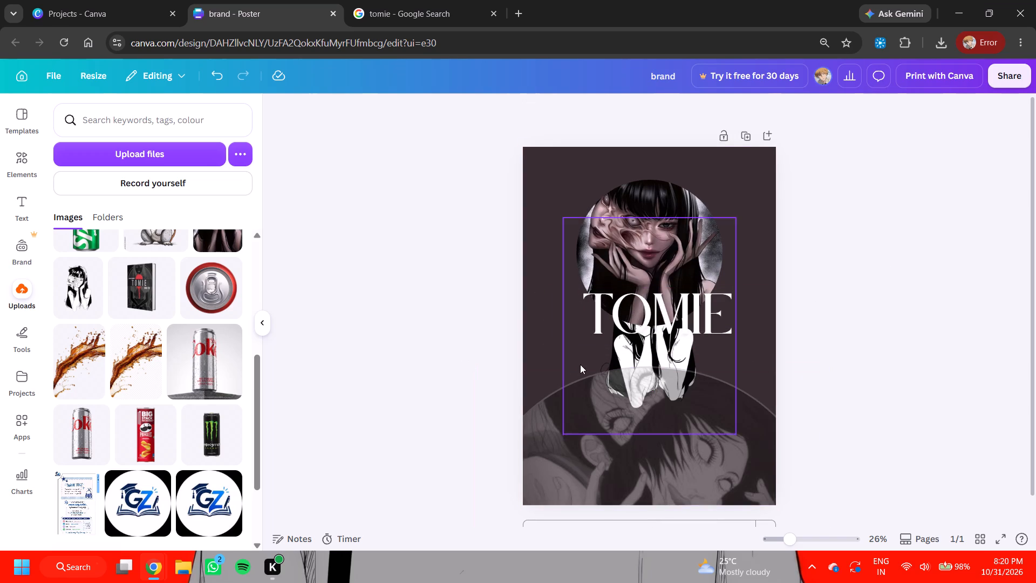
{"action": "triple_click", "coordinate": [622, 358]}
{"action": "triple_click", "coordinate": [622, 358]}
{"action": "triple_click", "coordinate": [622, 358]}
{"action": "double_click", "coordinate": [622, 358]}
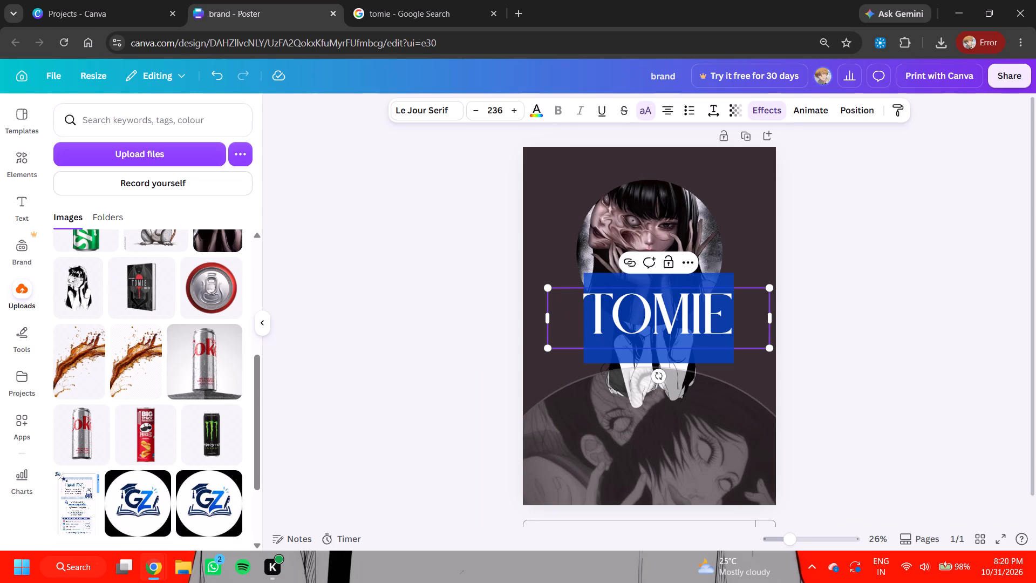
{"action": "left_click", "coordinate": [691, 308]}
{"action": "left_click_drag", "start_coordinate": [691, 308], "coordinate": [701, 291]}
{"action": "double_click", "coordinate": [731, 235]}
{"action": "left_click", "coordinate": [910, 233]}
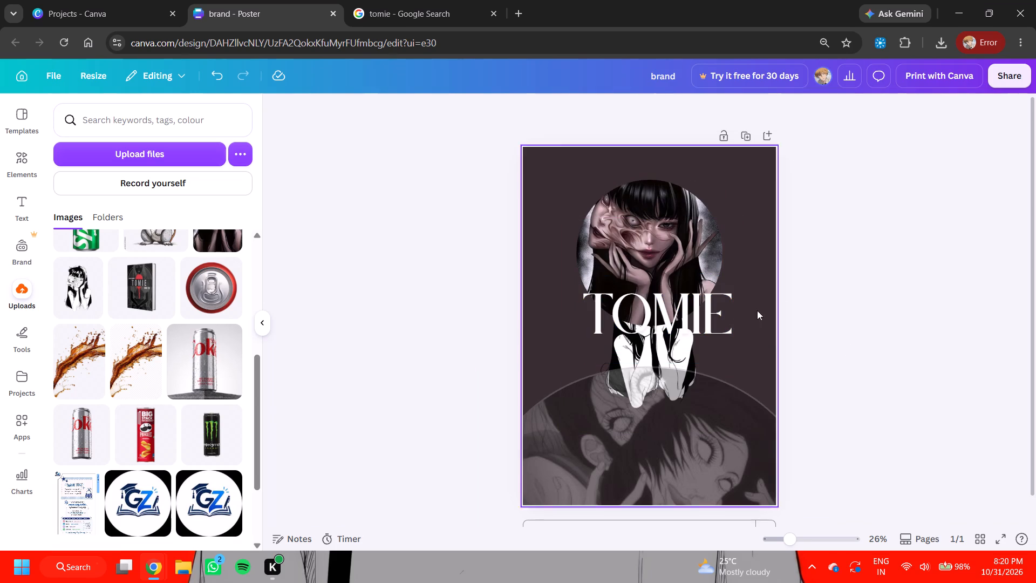
Move the TOMIE title up and slightly right, over the face in the circular illustration, clear of the cutout.
{"action": "left_click", "coordinate": [708, 313]}
{"action": "left_click_drag", "start_coordinate": [707, 311], "coordinate": [730, 240]}
{"action": "left_click", "coordinate": [731, 239]}
{"action": "double_click", "coordinate": [731, 235]}
{"action": "double_click", "coordinate": [905, 307]}
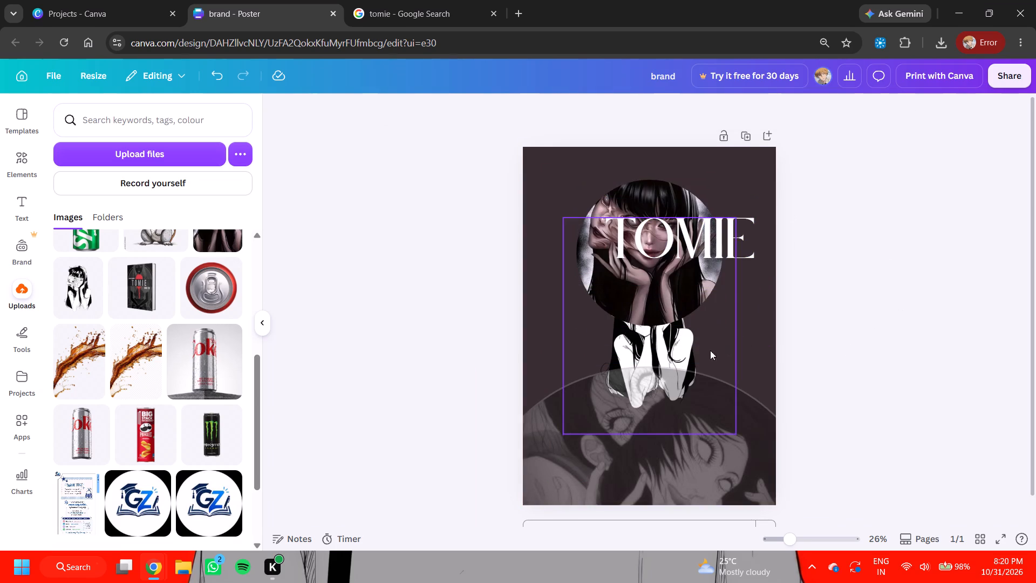
Select the black-and-white manga cutout and enlarge it slightly from its lower corner.
{"action": "double_click", "coordinate": [689, 349]}
{"action": "left_click", "coordinate": [839, 371]}
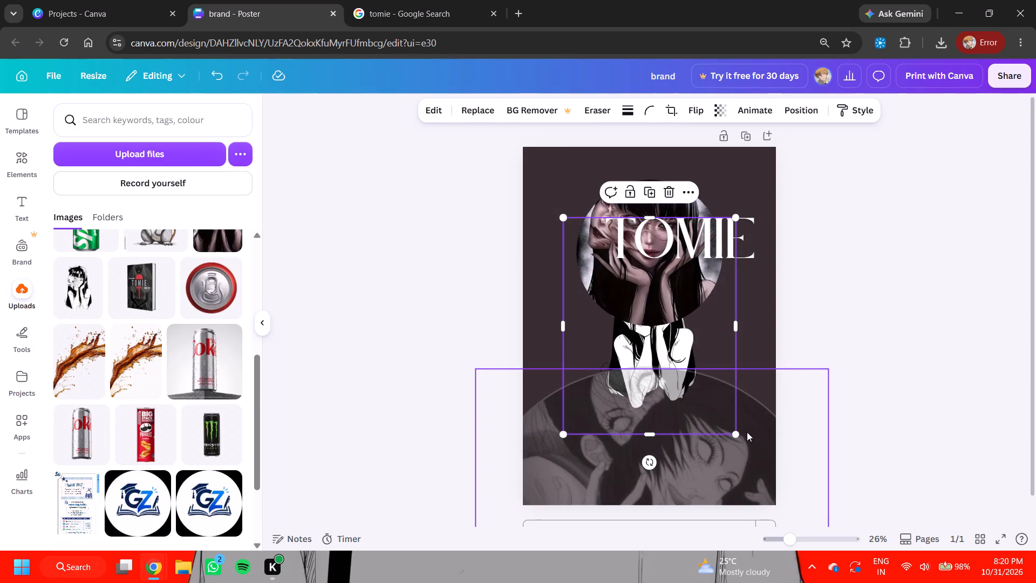
{"action": "double_click", "coordinate": [734, 436]}
{"action": "triple_click", "coordinate": [790, 515]}
{"action": "left_click", "coordinate": [788, 509]}
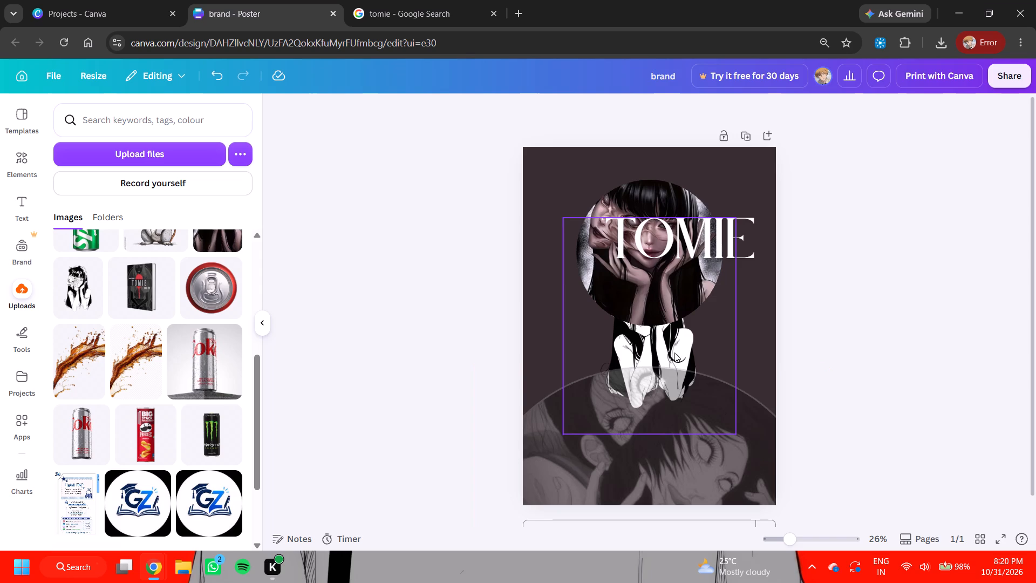
{"action": "left_click", "coordinate": [674, 352]}
{"action": "double_click", "coordinate": [735, 433]}
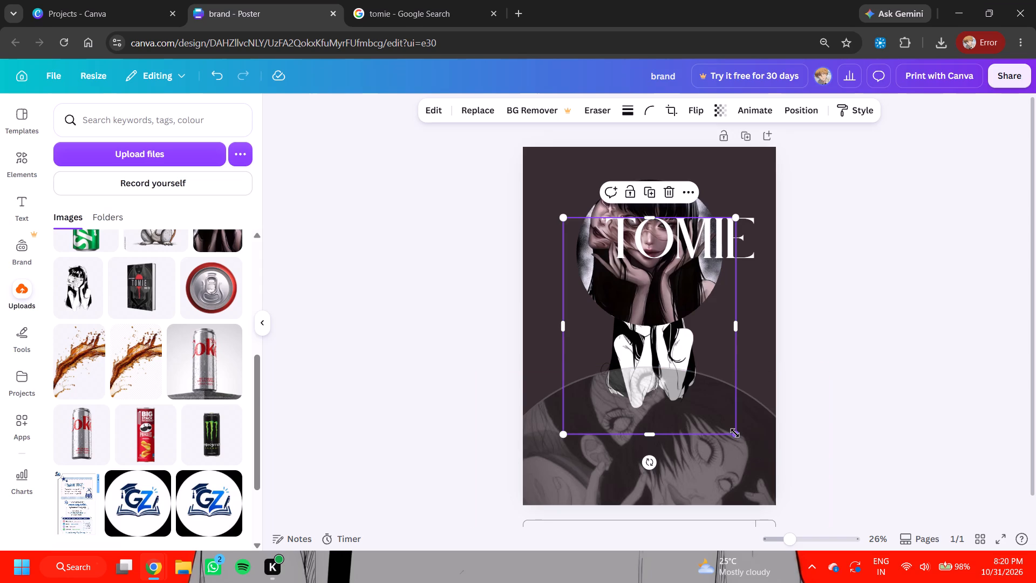
{"action": "left_click_drag", "start_coordinate": [735, 433], "coordinate": [752, 449]}
{"action": "triple_click", "coordinate": [752, 449]}
{"action": "left_click", "coordinate": [754, 451]}
{"action": "left_click_drag", "start_coordinate": [761, 460], "coordinate": [766, 469]}
{"action": "left_click", "coordinate": [768, 471]}
{"action": "left_click_drag", "start_coordinate": [772, 478], "coordinate": [779, 491]}
{"action": "left_click_drag", "start_coordinate": [781, 496], "coordinate": [784, 502]}
{"action": "double_click", "coordinate": [784, 502]}
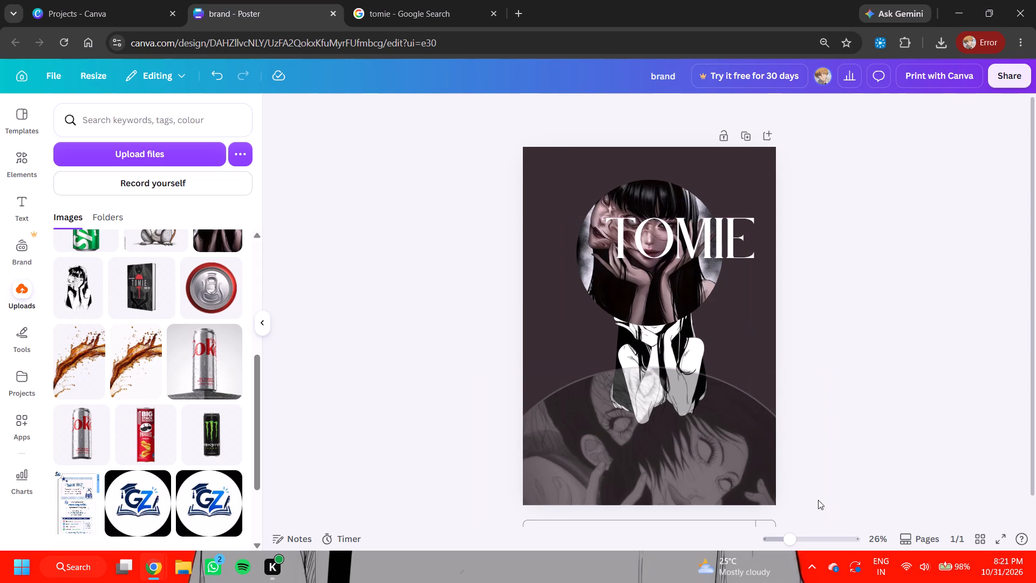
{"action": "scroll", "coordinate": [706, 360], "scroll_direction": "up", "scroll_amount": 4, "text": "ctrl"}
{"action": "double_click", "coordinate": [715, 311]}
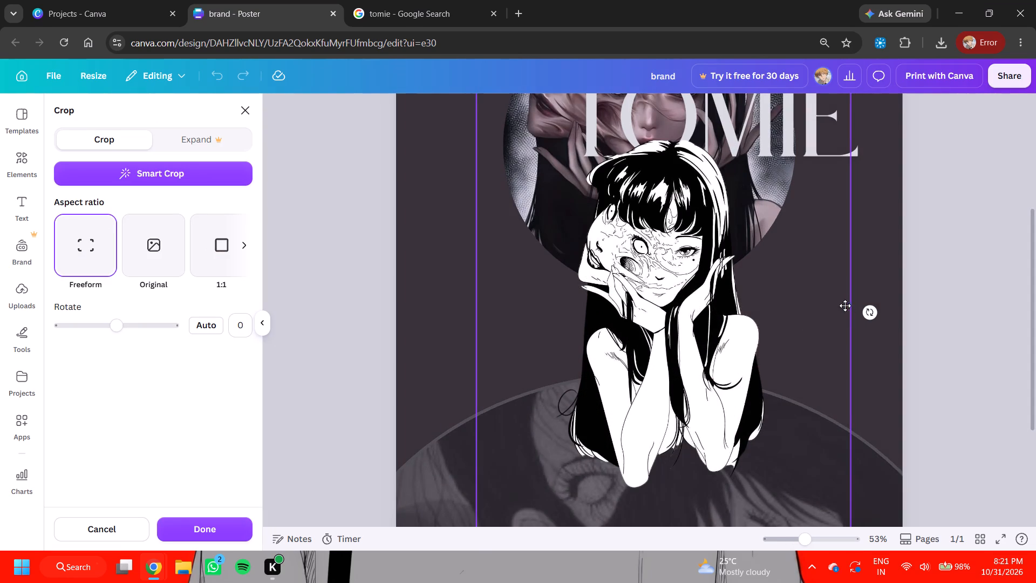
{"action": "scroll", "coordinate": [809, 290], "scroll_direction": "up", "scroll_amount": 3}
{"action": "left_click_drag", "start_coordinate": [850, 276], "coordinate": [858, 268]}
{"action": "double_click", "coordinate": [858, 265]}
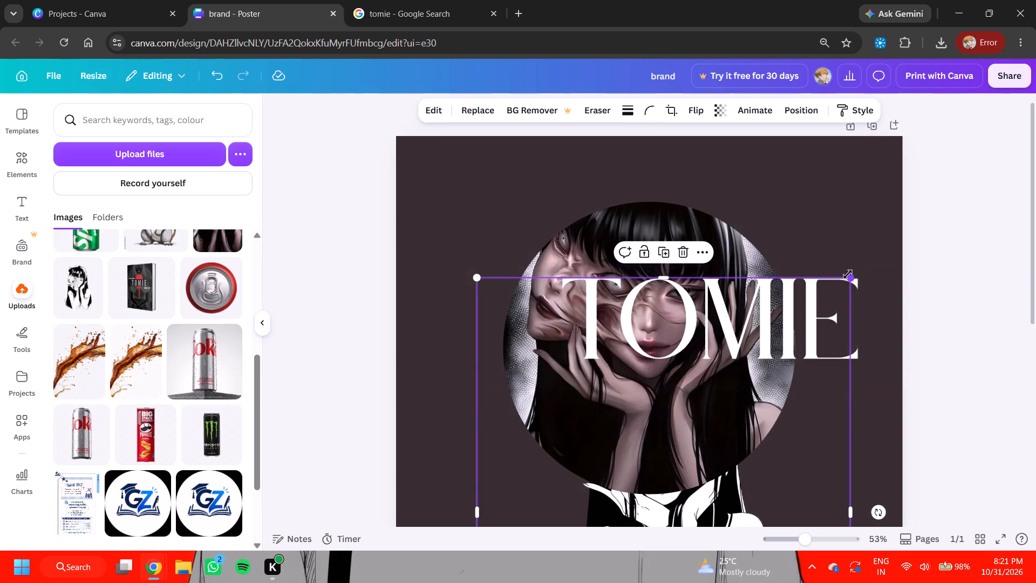
Enlarge the manga cutout further from its upper corner and shift it down and left beneath the circular illustration.
{"action": "left_click", "coordinate": [848, 274]}
{"action": "left_click_drag", "start_coordinate": [848, 274], "coordinate": [870, 250]}
{"action": "left_click_drag", "start_coordinate": [872, 249], "coordinate": [878, 240]}
{"action": "left_click_drag", "start_coordinate": [880, 238], "coordinate": [890, 222]}
{"action": "left_click_drag", "start_coordinate": [894, 218], "coordinate": [906, 185]}
{"action": "left_click", "coordinate": [906, 185]}
{"action": "triple_click", "coordinate": [718, 434]}
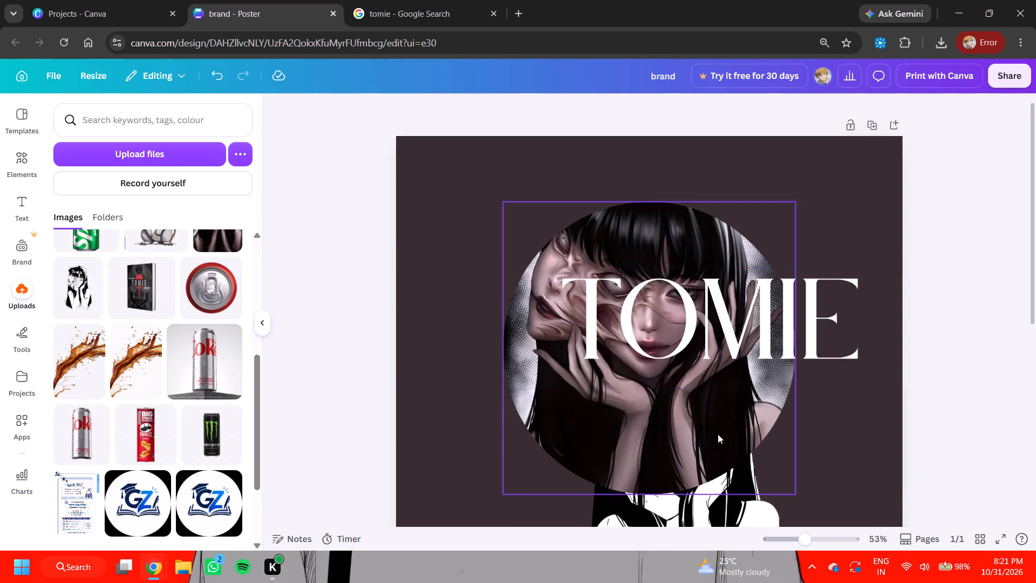
{"action": "left_click_drag", "start_coordinate": [809, 500], "coordinate": [785, 546]}
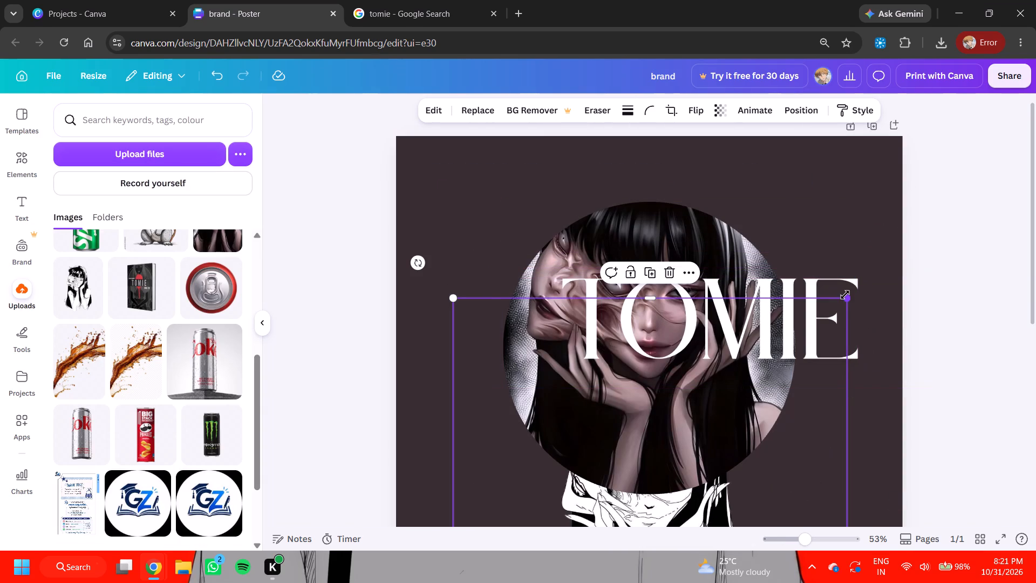
{"action": "left_click_drag", "start_coordinate": [844, 295], "coordinate": [877, 272]}
{"action": "left_click", "coordinate": [877, 271]}
{"action": "left_click", "coordinate": [882, 267]}
{"action": "left_click_drag", "start_coordinate": [885, 263], "coordinate": [899, 247]}
{"action": "left_click", "coordinate": [899, 247]}
Nudge the manga cutout slightly down and enlarge it a little more from its upper-left corner.
{"action": "scroll", "coordinate": [781, 421], "scroll_direction": "down", "scroll_amount": 1}
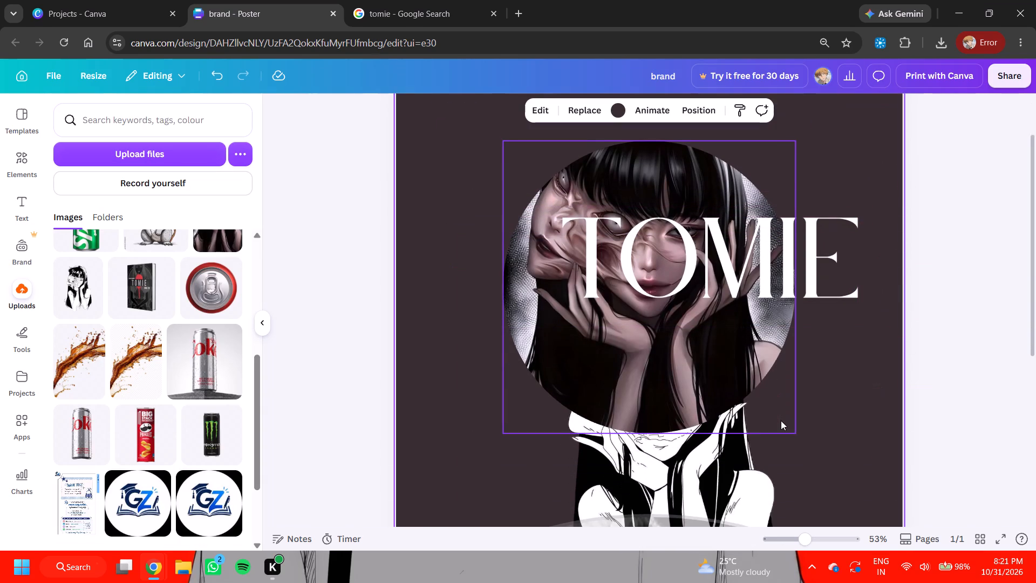
{"action": "left_click", "coordinate": [741, 421]}
{"action": "left_click", "coordinate": [707, 462]}
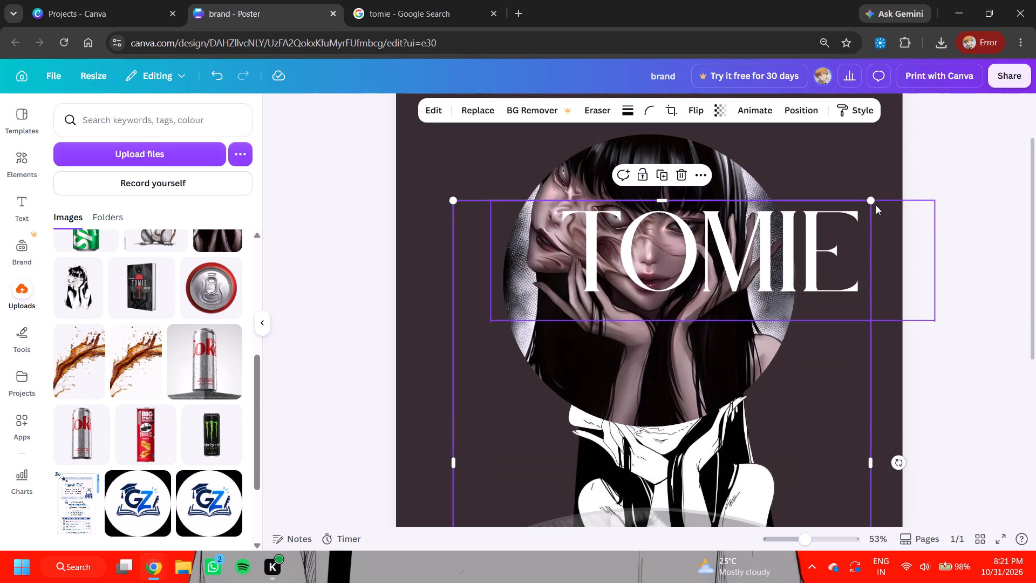
{"action": "triple_click", "coordinate": [869, 202]}
{"action": "left_click", "coordinate": [869, 202]}
{"action": "double_click", "coordinate": [869, 199]}
{"action": "left_click", "coordinate": [870, 192]}
{"action": "left_click_drag", "start_coordinate": [871, 189], "coordinate": [875, 166]}
{"action": "double_click", "coordinate": [875, 166]}
{"action": "left_click_drag", "start_coordinate": [713, 431], "coordinate": [712, 436]}
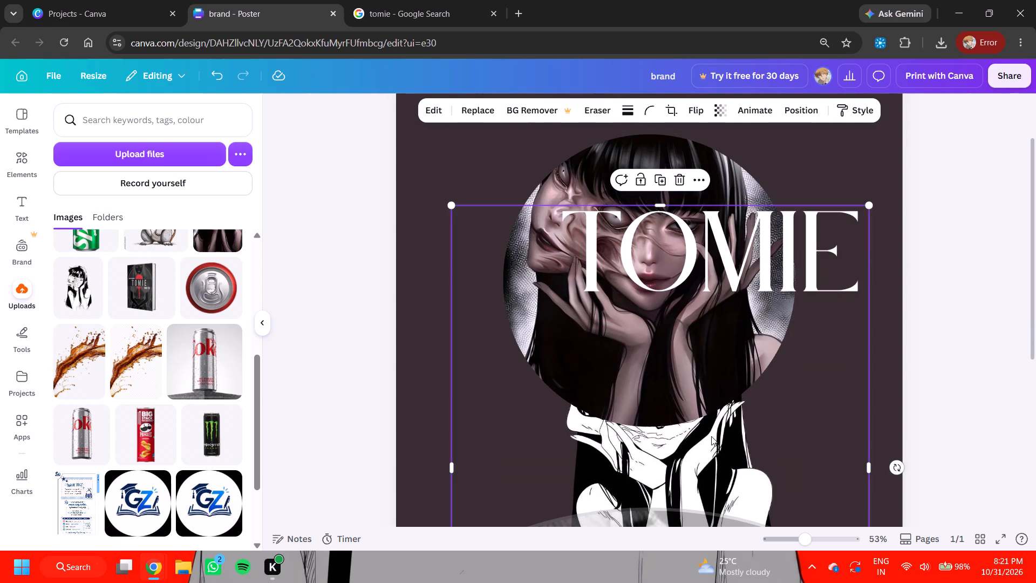
{"action": "right_click_drag", "start_coordinate": [864, 204], "coordinate": [889, 159]}
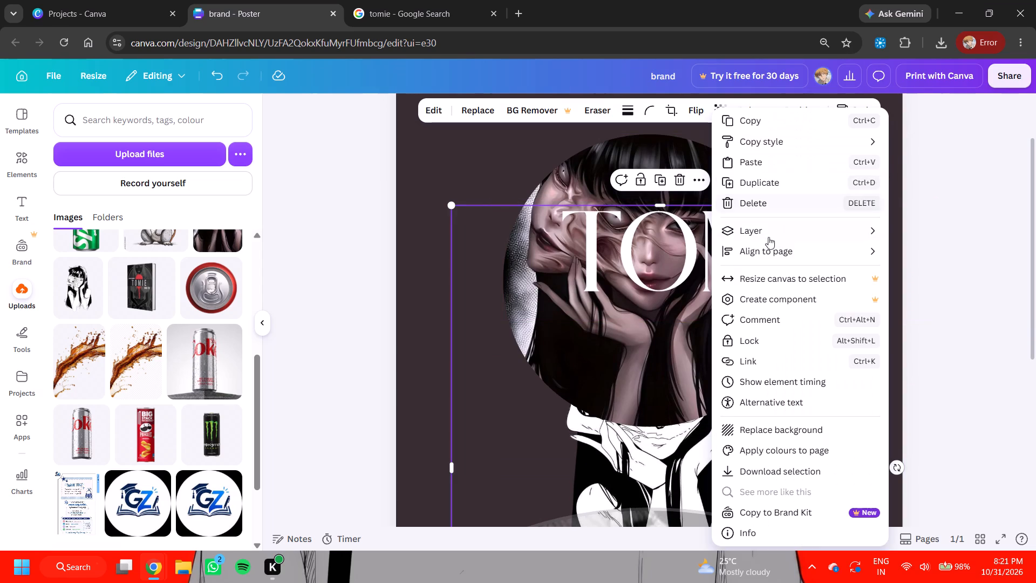
{"action": "double_click", "coordinate": [450, 201]}
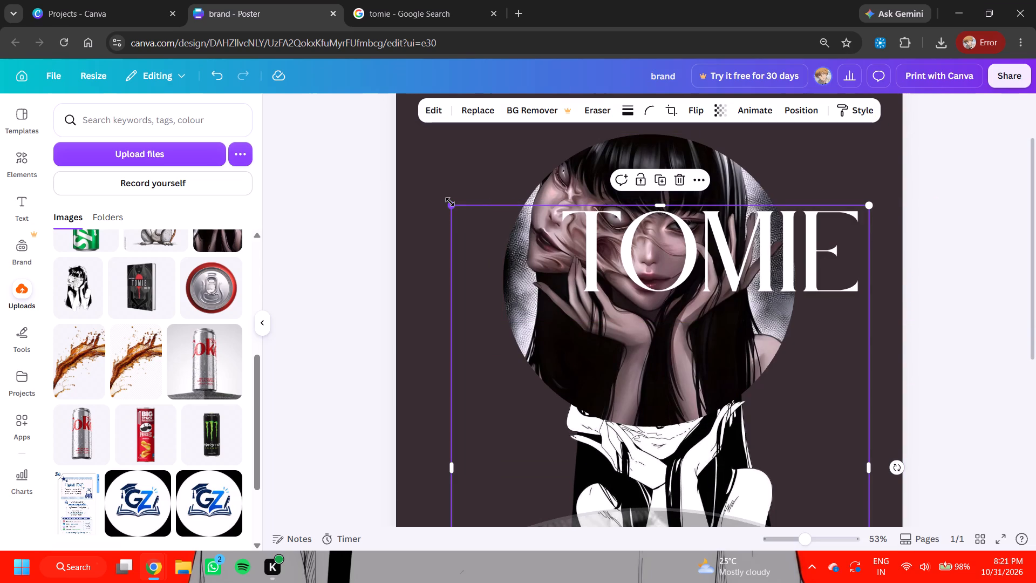
{"action": "left_click_drag", "start_coordinate": [450, 202], "coordinate": [443, 177]}
{"action": "left_click", "coordinate": [443, 177]}
Enlarge the manga cutout until it nearly fills the page width and shift it slightly left and down.
{"action": "scroll", "coordinate": [443, 177], "scroll_direction": "up", "scroll_amount": 1}
{"action": "scroll", "coordinate": [442, 177], "scroll_direction": "down", "scroll_amount": 1}
{"action": "left_click", "coordinate": [430, 182]}
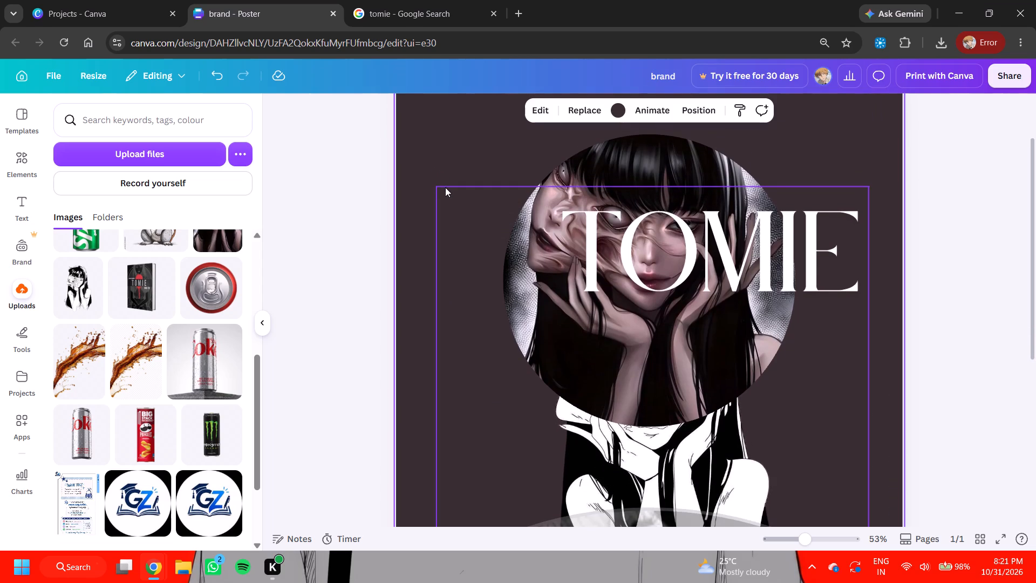
{"action": "scroll", "coordinate": [471, 205], "scroll_direction": "down", "scroll_amount": 3, "text": "ctrl"}
{"action": "left_click", "coordinate": [531, 199]}
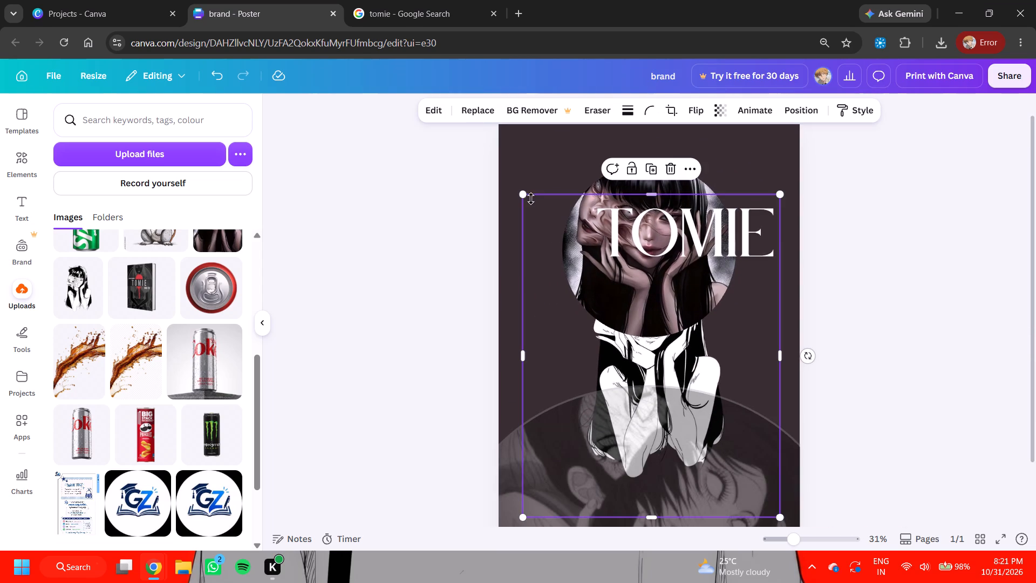
{"action": "left_click", "coordinate": [524, 196]}
{"action": "left_click_drag", "start_coordinate": [523, 190], "coordinate": [522, 183]}
{"action": "left_click_drag", "start_coordinate": [522, 183], "coordinate": [505, 142]}
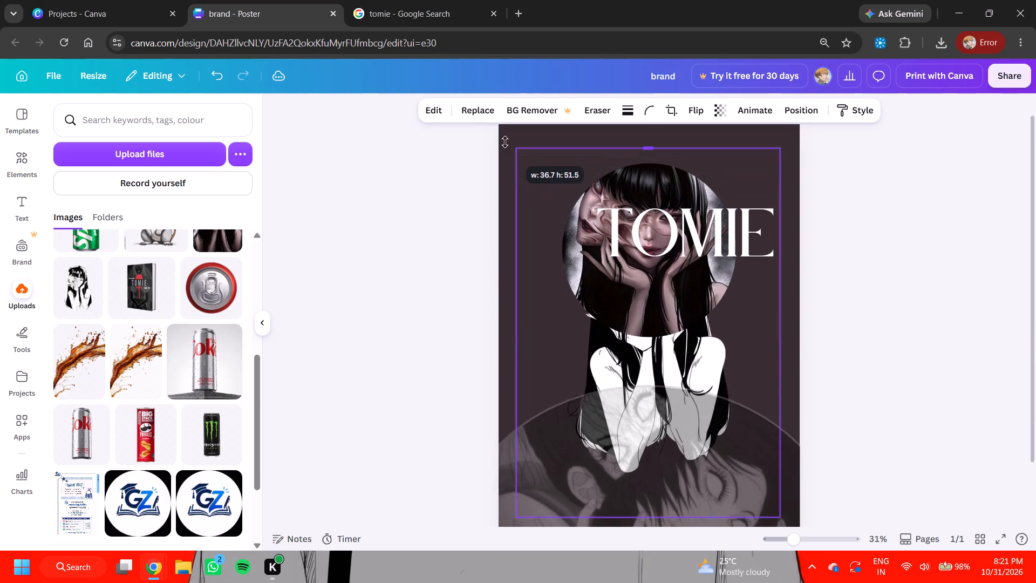
{"action": "left_click_drag", "start_coordinate": [505, 142], "coordinate": [470, 114]}
{"action": "left_click_drag", "start_coordinate": [655, 351], "coordinate": [643, 357]}
Enlarge the manga cutout from its upper-right corner until it is wider than the page.
{"action": "scroll", "coordinate": [861, 349], "scroll_direction": "up", "scroll_amount": 2}
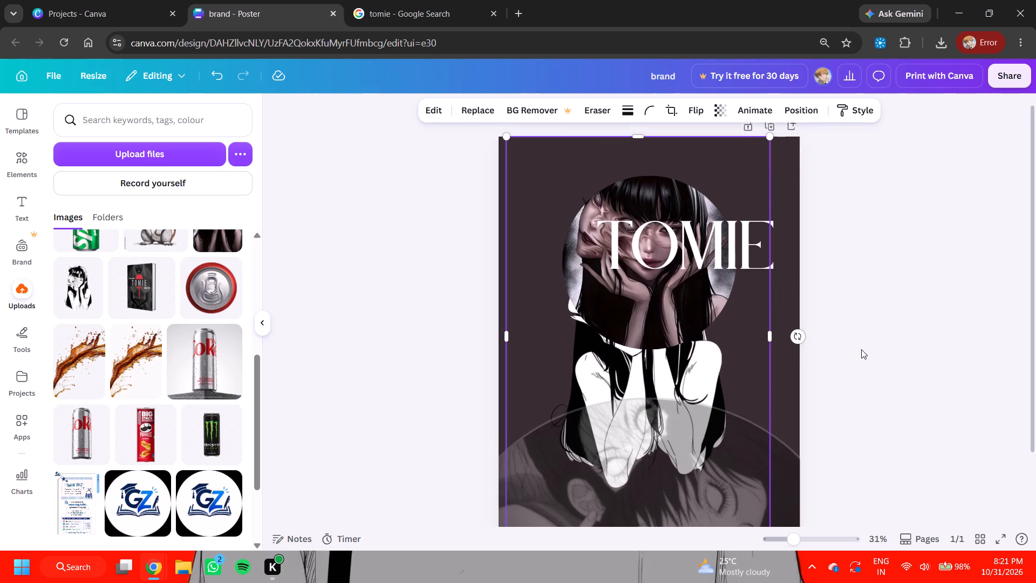
{"action": "left_click", "coordinate": [768, 144]}
{"action": "left_click_drag", "start_coordinate": [768, 144], "coordinate": [796, 139]}
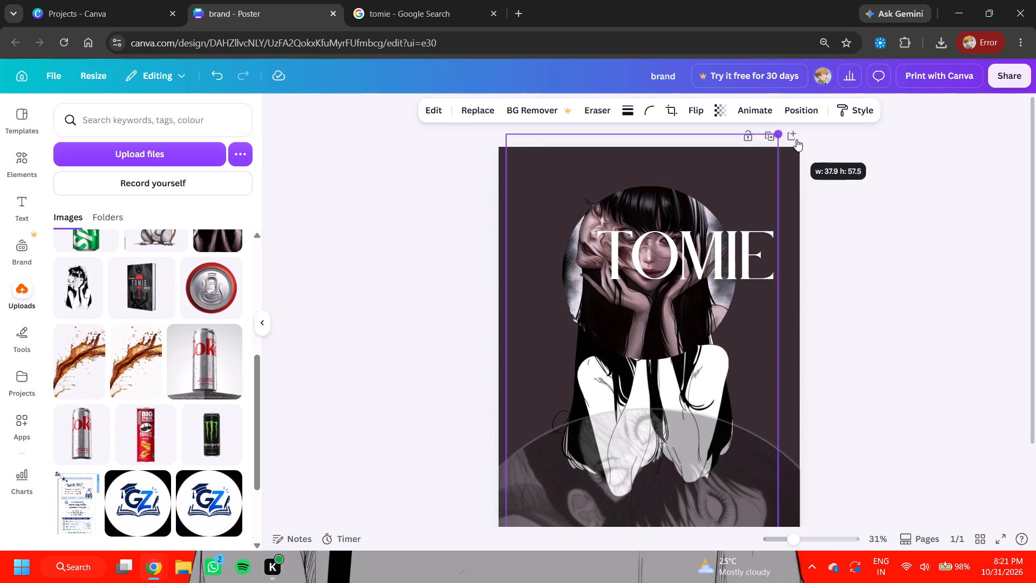
{"action": "left_click_drag", "start_coordinate": [796, 139], "coordinate": [916, 87]}
{"action": "left_click_drag", "start_coordinate": [918, 87], "coordinate": [955, 64]}
{"action": "left_click", "coordinate": [955, 64]}
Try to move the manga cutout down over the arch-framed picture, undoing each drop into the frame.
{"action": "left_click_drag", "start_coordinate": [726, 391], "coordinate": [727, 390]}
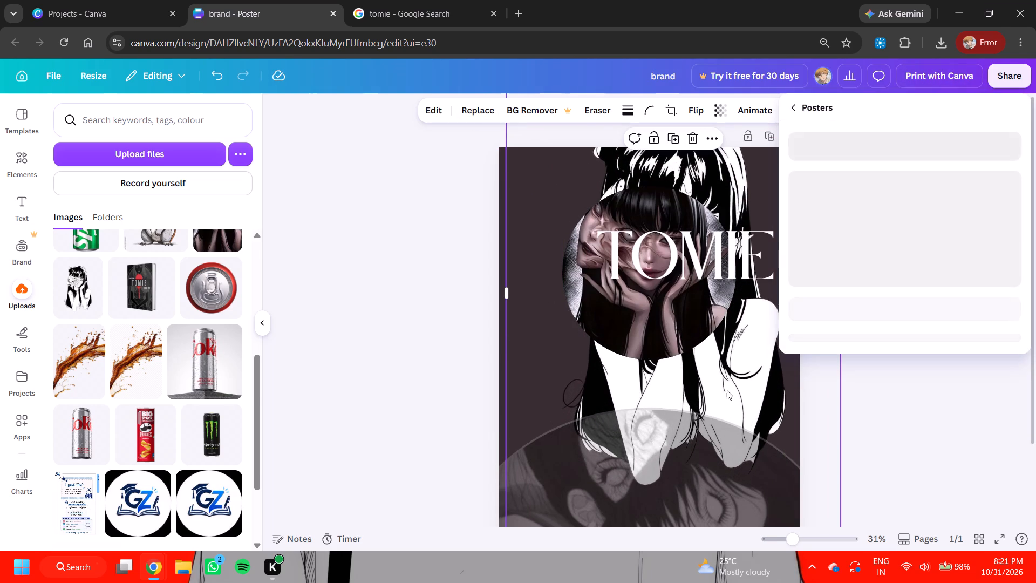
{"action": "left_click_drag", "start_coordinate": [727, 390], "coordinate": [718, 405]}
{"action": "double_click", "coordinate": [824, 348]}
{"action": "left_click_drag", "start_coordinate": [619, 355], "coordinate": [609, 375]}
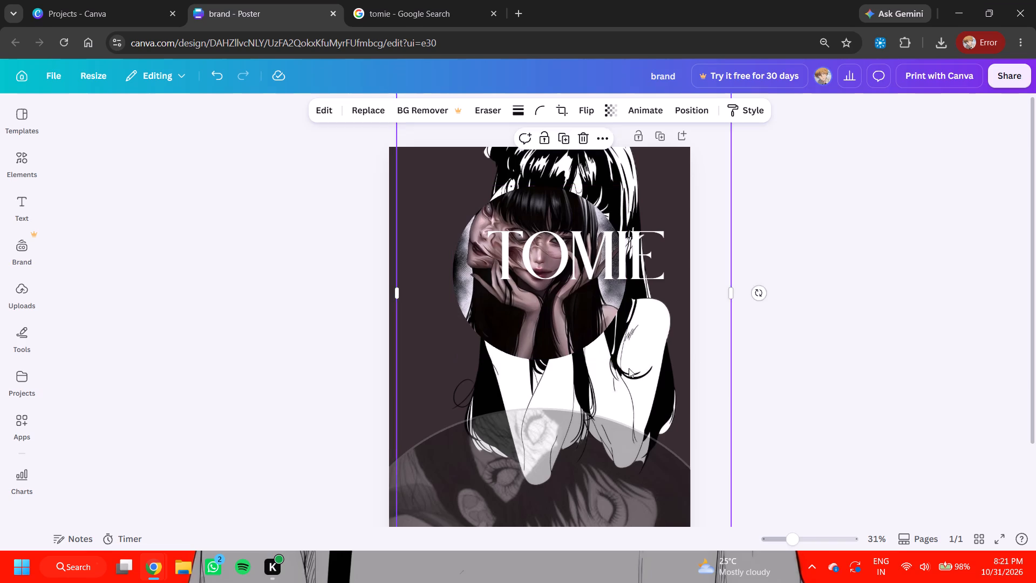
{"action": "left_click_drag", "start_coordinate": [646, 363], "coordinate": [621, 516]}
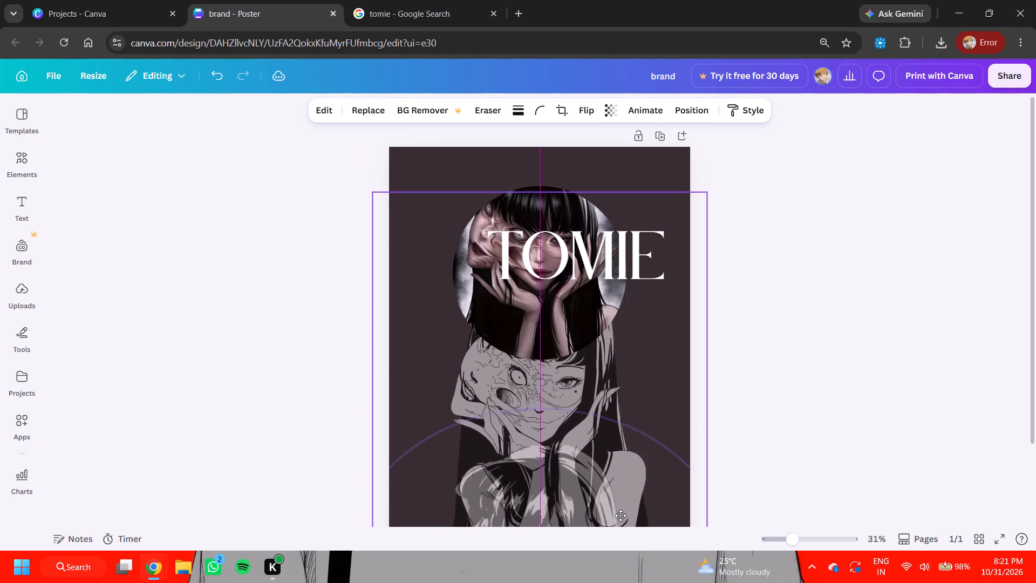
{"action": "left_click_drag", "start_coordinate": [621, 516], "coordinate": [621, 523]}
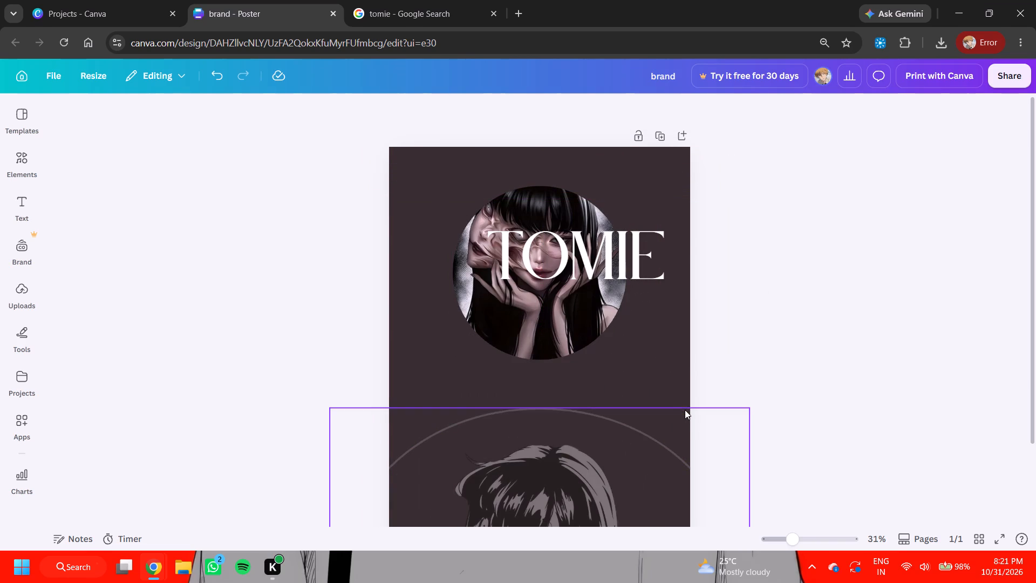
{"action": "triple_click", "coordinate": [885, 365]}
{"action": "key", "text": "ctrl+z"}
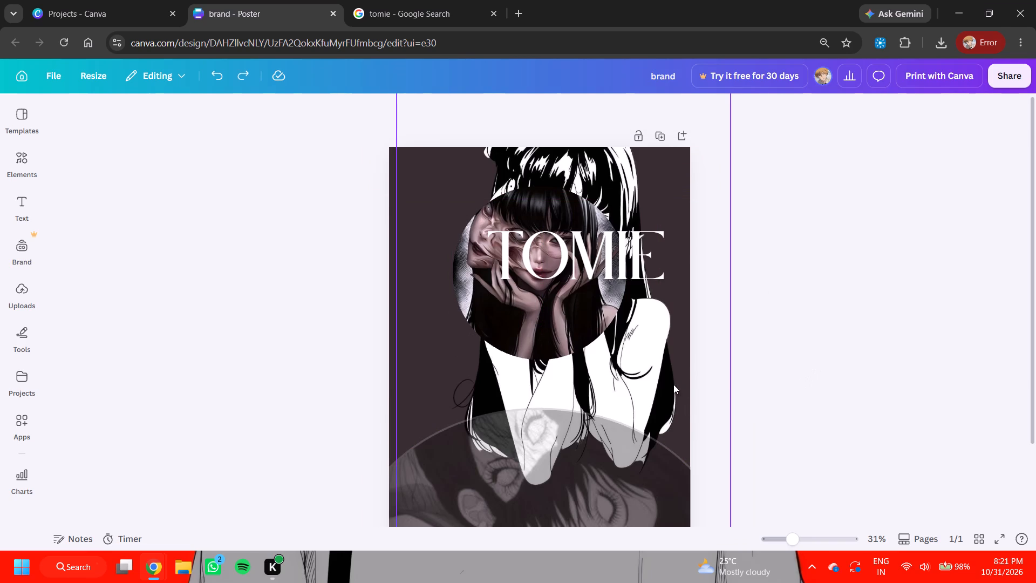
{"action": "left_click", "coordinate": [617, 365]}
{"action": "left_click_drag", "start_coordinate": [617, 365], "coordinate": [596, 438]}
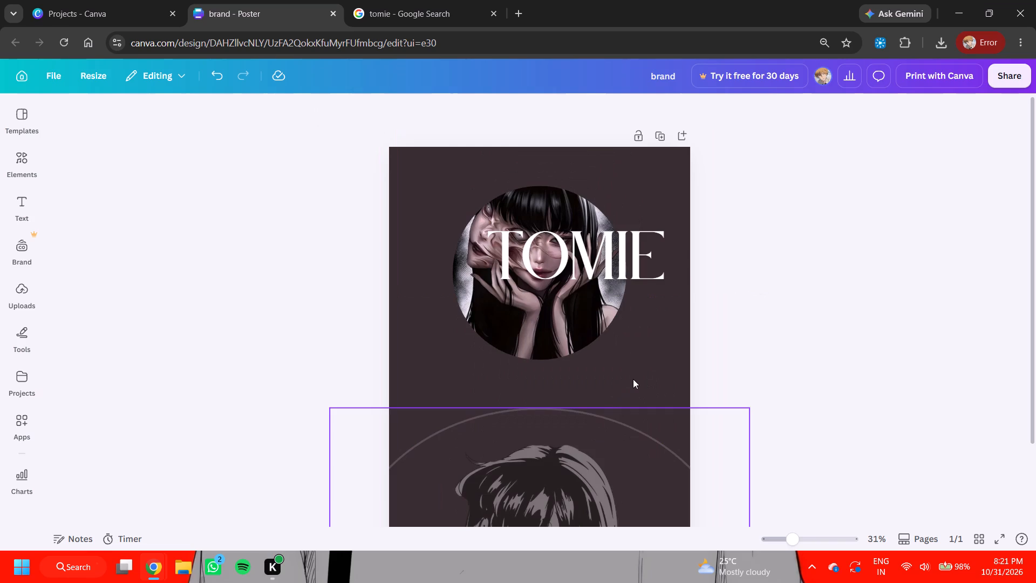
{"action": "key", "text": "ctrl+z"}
Crop the manga cutout's bottom edge up to just below the shoulders and extend its left edge to the page edge.
{"action": "scroll", "coordinate": [721, 360], "scroll_direction": "up", "scroll_amount": 1}
{"action": "scroll", "coordinate": [721, 363], "scroll_direction": "down", "scroll_amount": 6}
{"action": "scroll", "coordinate": [708, 360], "scroll_direction": "up", "scroll_amount": 2}
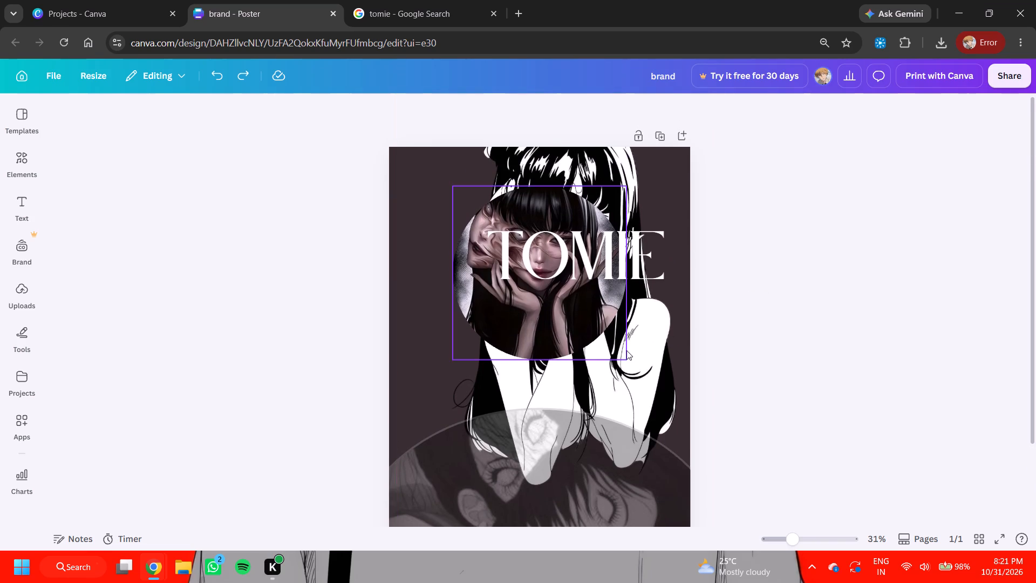
{"action": "double_click", "coordinate": [626, 350]}
{"action": "left_click", "coordinate": [654, 379]}
{"action": "left_click", "coordinate": [654, 379]}
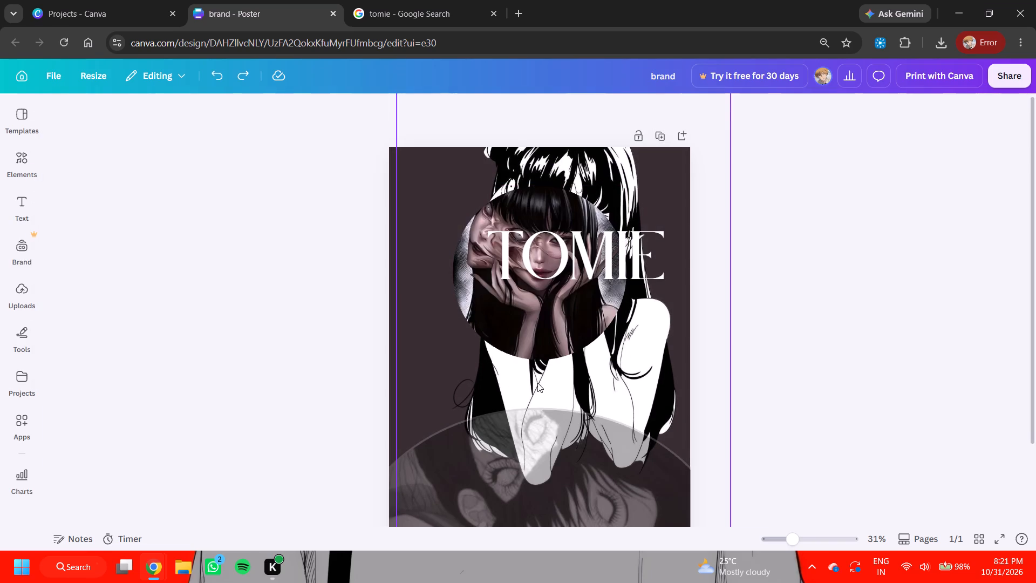
{"action": "triple_click", "coordinate": [650, 371]}
{"action": "scroll", "coordinate": [766, 344], "scroll_direction": "down", "scroll_amount": 4}
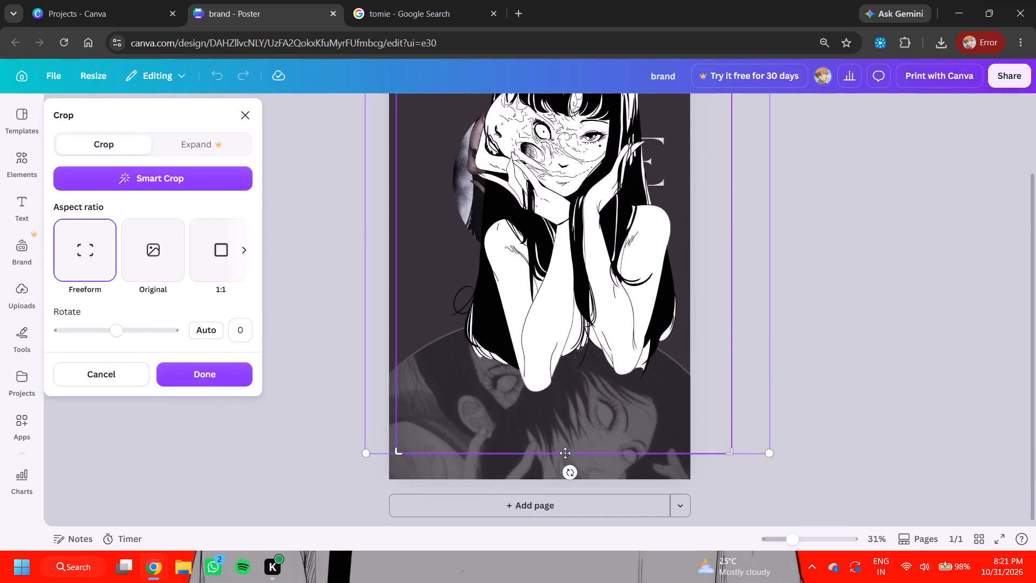
{"action": "left_click_drag", "start_coordinate": [396, 452], "coordinate": [404, 340]}
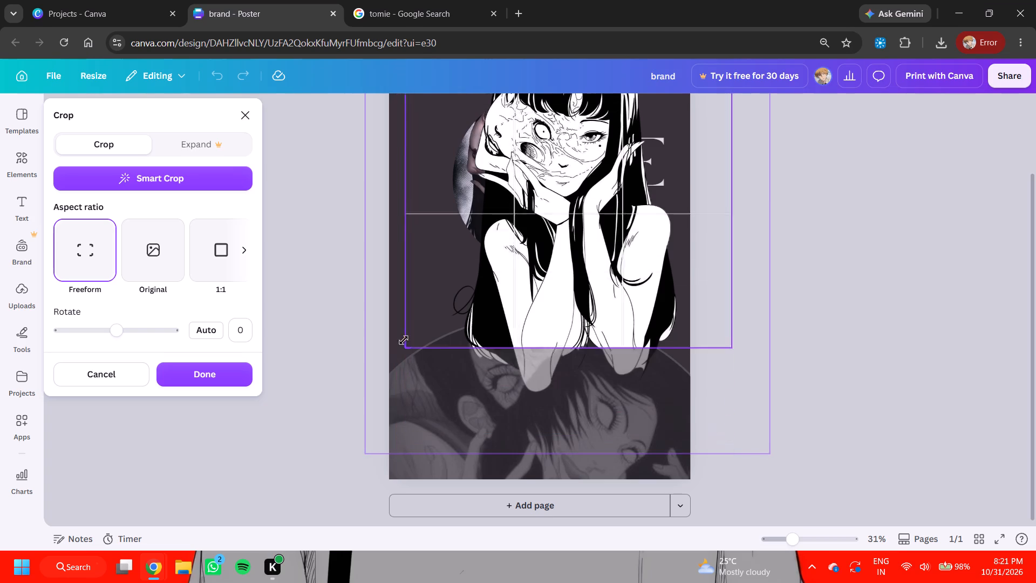
{"action": "left_click_drag", "start_coordinate": [404, 340], "coordinate": [387, 289]}
{"action": "left_click_drag", "start_coordinate": [387, 288], "coordinate": [390, 277]}
{"action": "left_click", "coordinate": [390, 277]}
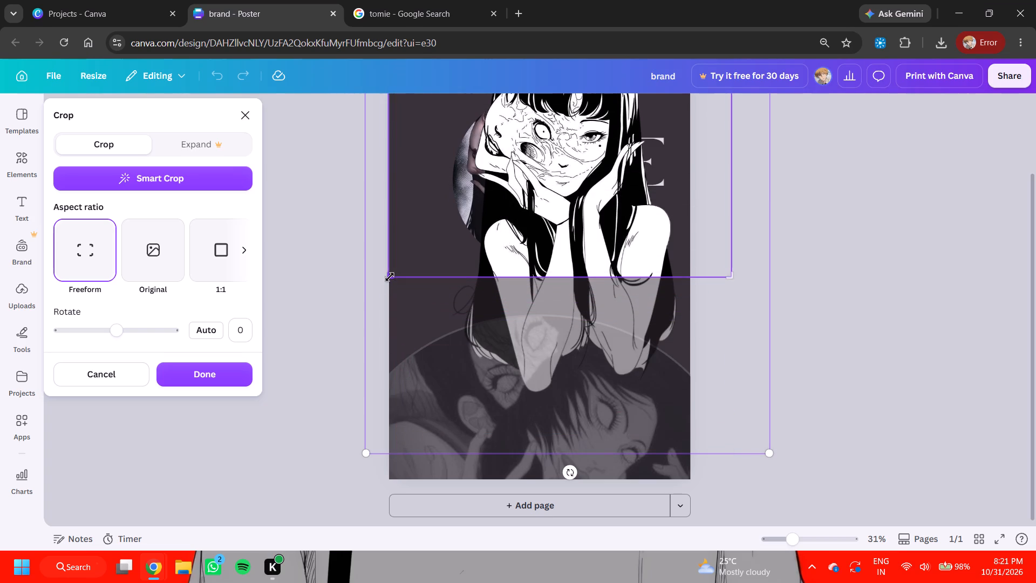
{"action": "scroll", "coordinate": [843, 299], "scroll_direction": "up", "scroll_amount": 5}
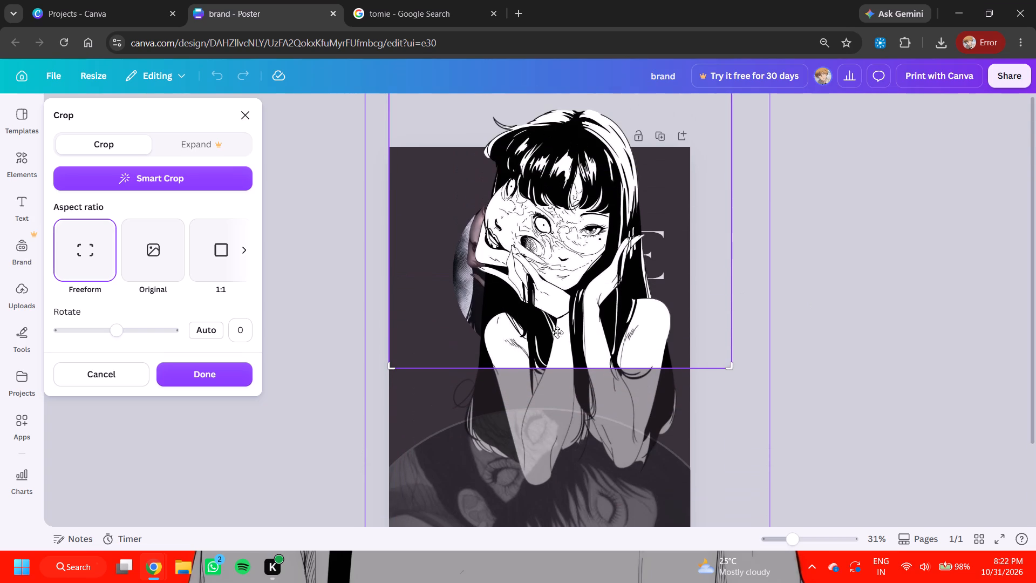
{"action": "left_click", "coordinate": [204, 371]}
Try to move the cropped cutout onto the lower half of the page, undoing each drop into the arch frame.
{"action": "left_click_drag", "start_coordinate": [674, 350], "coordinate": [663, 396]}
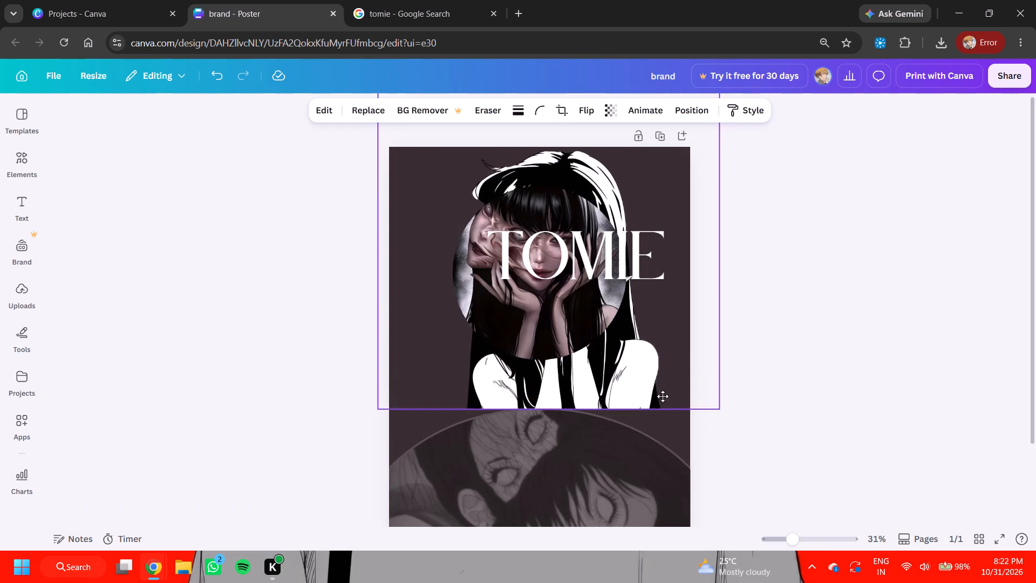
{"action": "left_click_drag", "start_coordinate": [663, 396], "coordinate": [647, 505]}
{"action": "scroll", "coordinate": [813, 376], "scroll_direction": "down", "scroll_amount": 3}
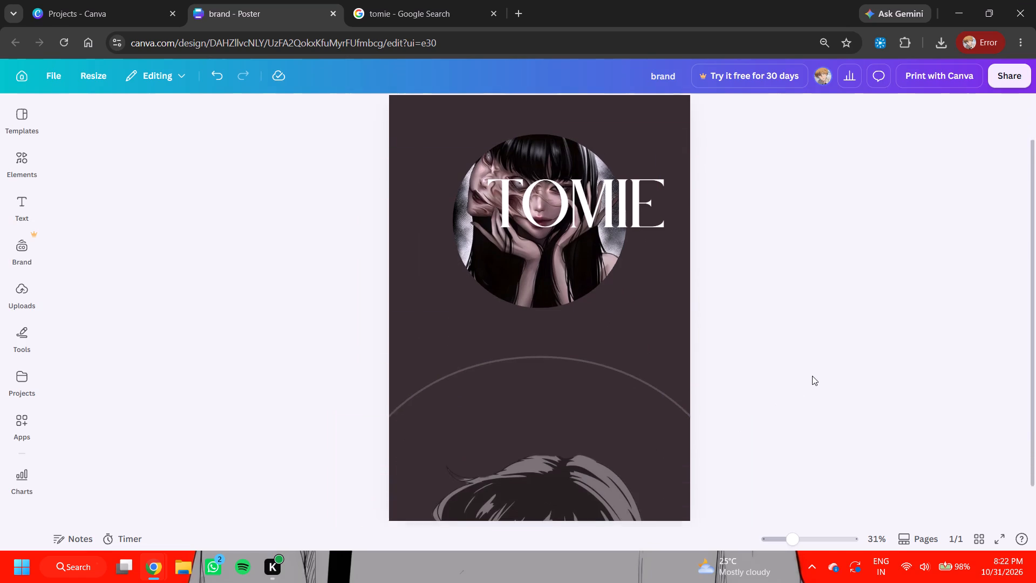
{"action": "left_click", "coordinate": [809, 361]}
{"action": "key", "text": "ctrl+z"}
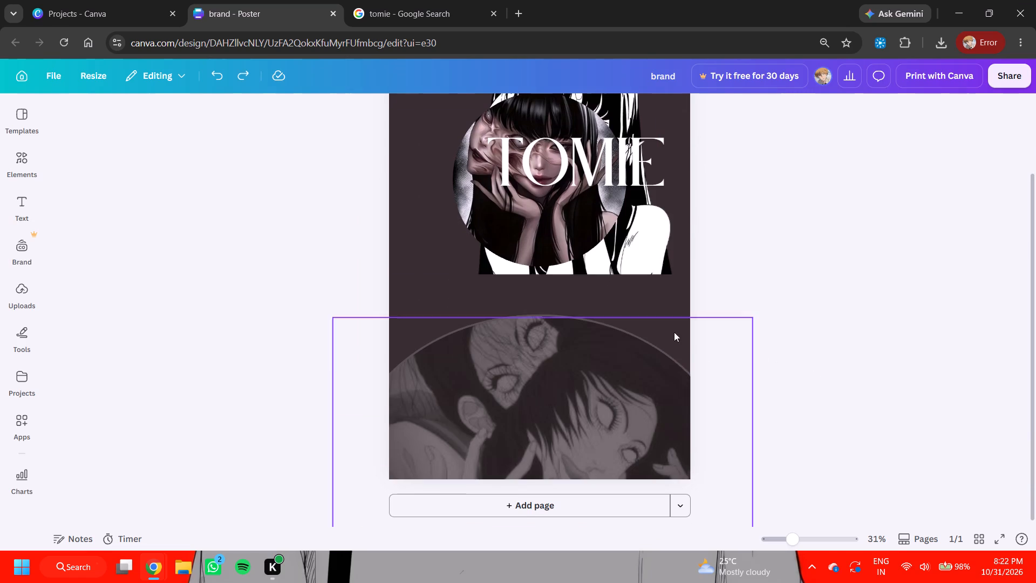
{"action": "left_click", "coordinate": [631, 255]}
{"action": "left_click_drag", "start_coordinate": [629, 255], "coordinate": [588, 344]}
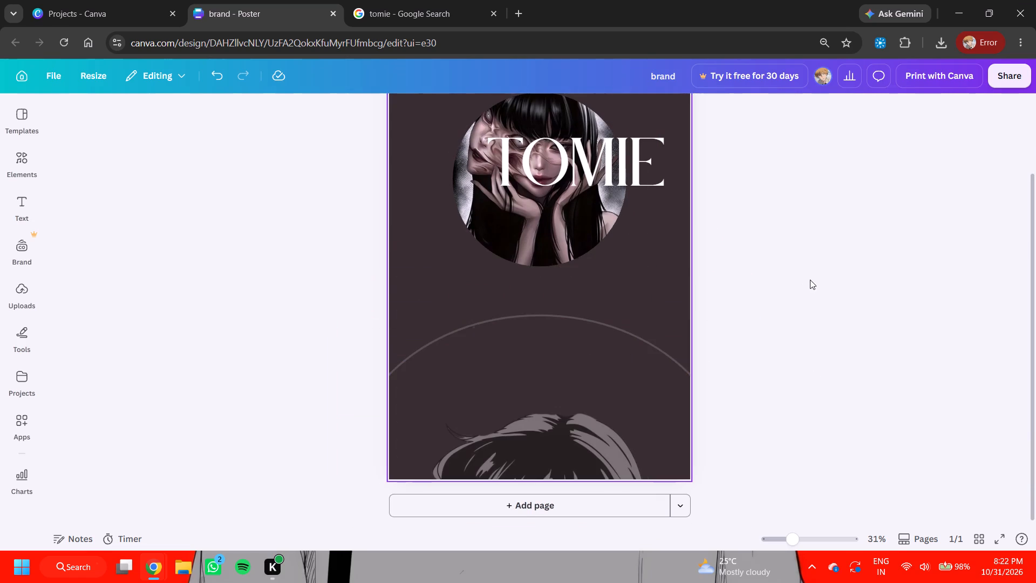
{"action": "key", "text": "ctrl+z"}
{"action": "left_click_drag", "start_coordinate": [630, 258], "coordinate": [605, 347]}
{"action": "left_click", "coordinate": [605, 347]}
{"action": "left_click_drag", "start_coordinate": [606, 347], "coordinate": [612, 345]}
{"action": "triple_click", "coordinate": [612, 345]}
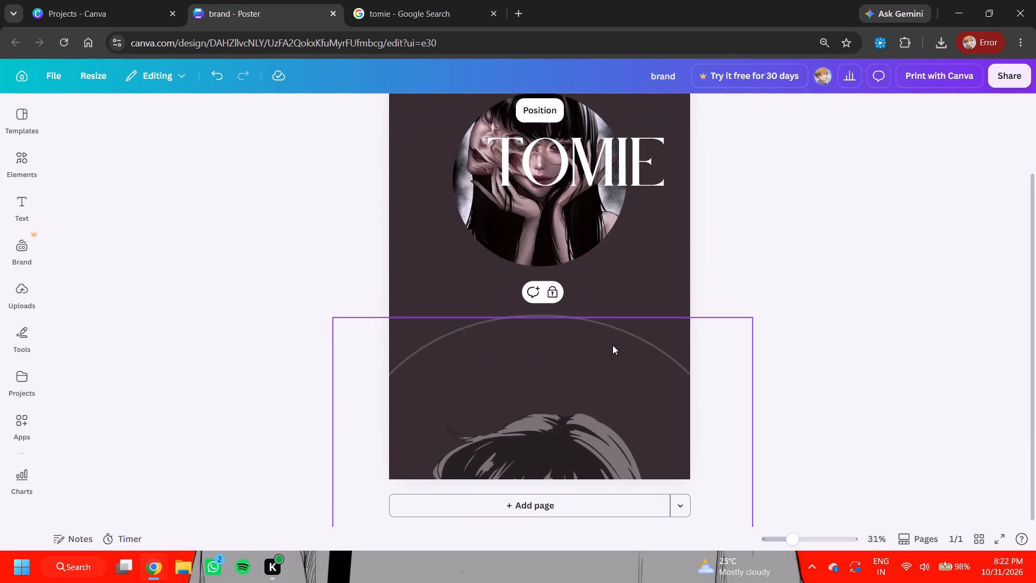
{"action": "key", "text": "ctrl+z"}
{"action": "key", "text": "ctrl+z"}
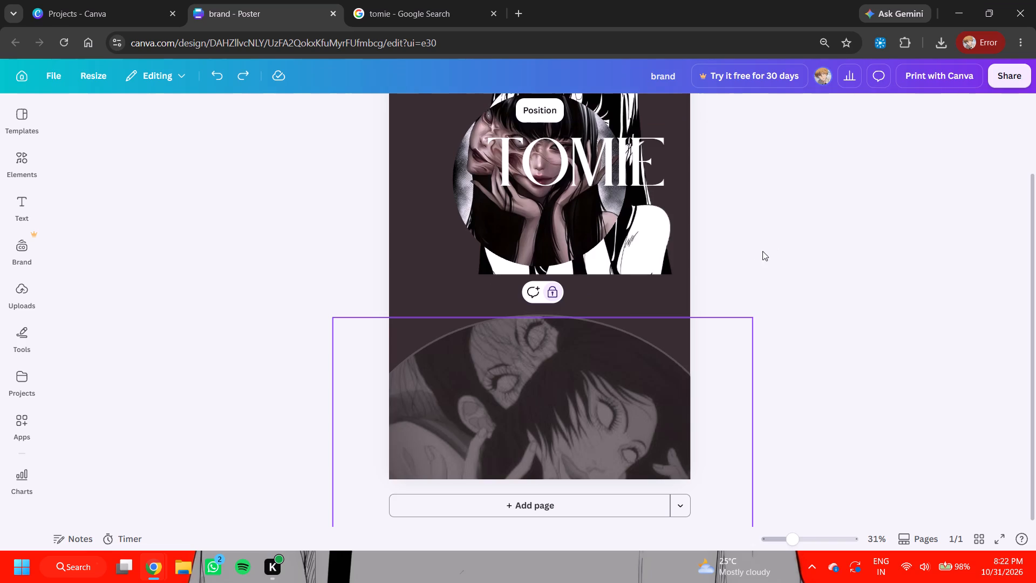
Shift the cropped cutout left and down behind the circular illustration so its base overlaps the top of the arch.
{"action": "left_click_drag", "start_coordinate": [636, 243], "coordinate": [602, 288]}
{"action": "scroll", "coordinate": [799, 252], "scroll_direction": "up", "scroll_amount": 4}
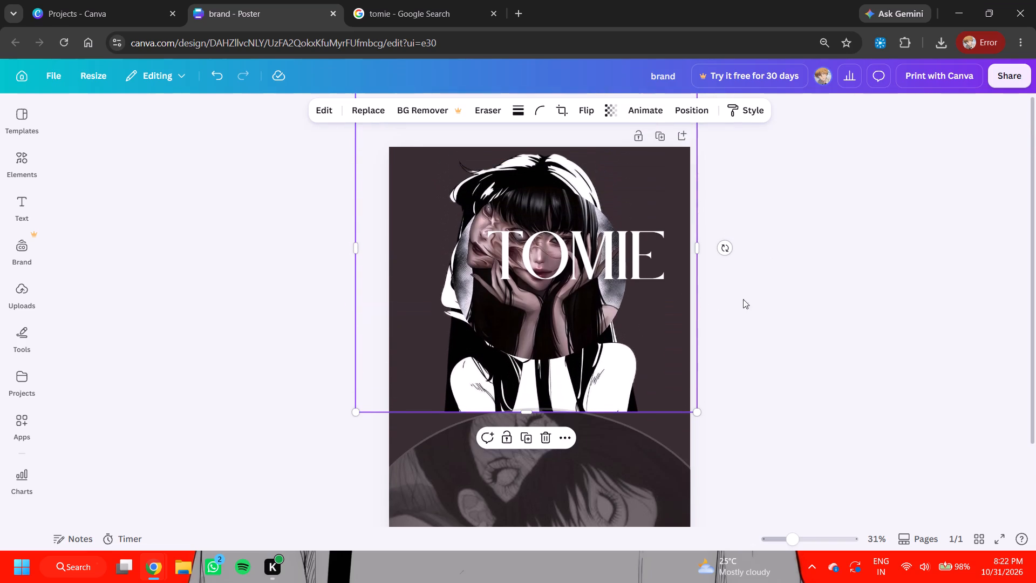
{"action": "left_click_drag", "start_coordinate": [627, 354], "coordinate": [626, 369]}
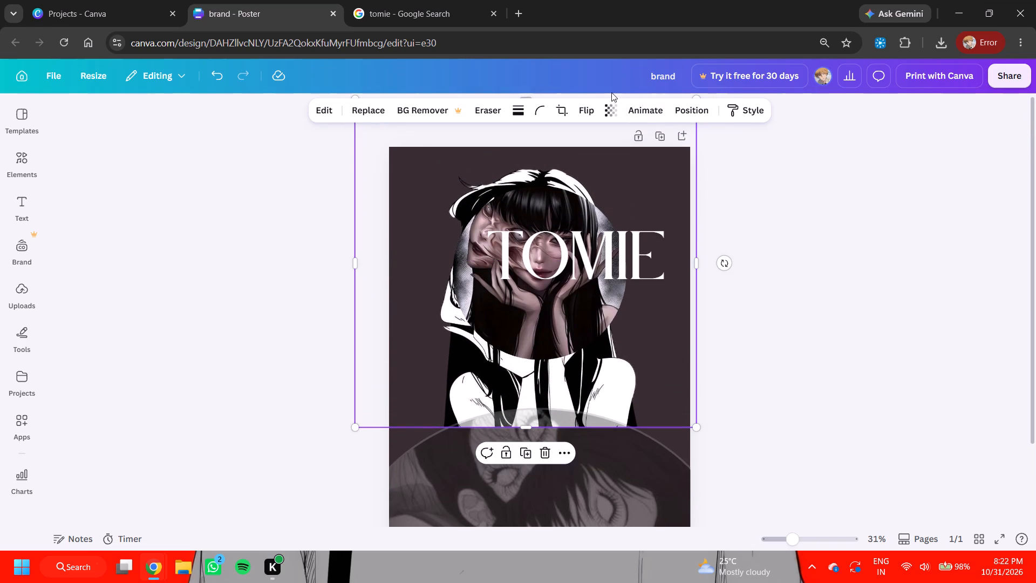
Set the cropped manga cutout's transparency to 13.
{"action": "double_click", "coordinate": [611, 107]}
{"action": "left_click", "coordinate": [610, 116]}
{"action": "left_click_drag", "start_coordinate": [611, 152], "coordinate": [560, 158]}
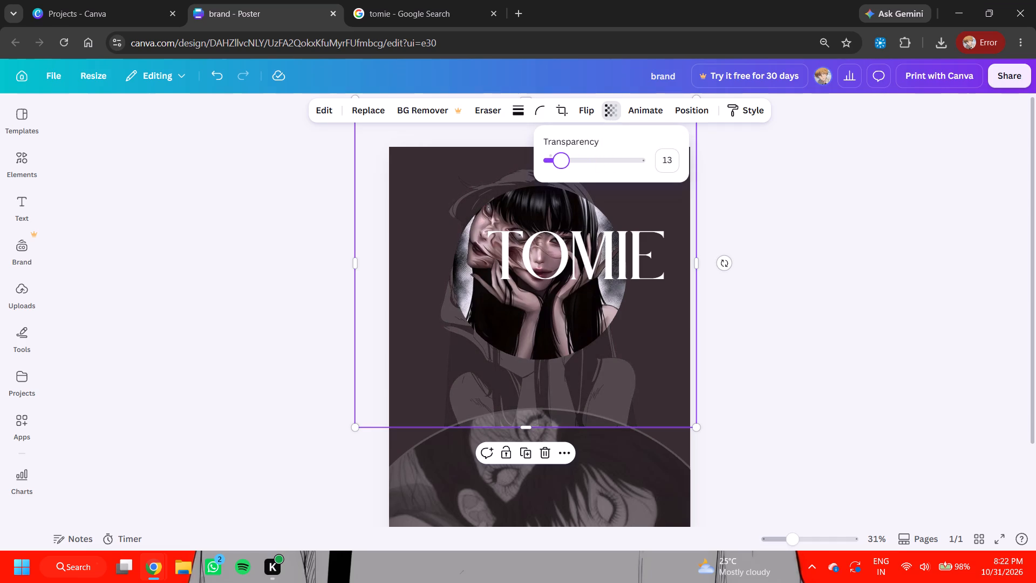
{"action": "left_click_drag", "start_coordinate": [560, 158], "coordinate": [560, 158]}
{"action": "left_click", "coordinate": [560, 158]}
{"action": "triple_click", "coordinate": [862, 296]}
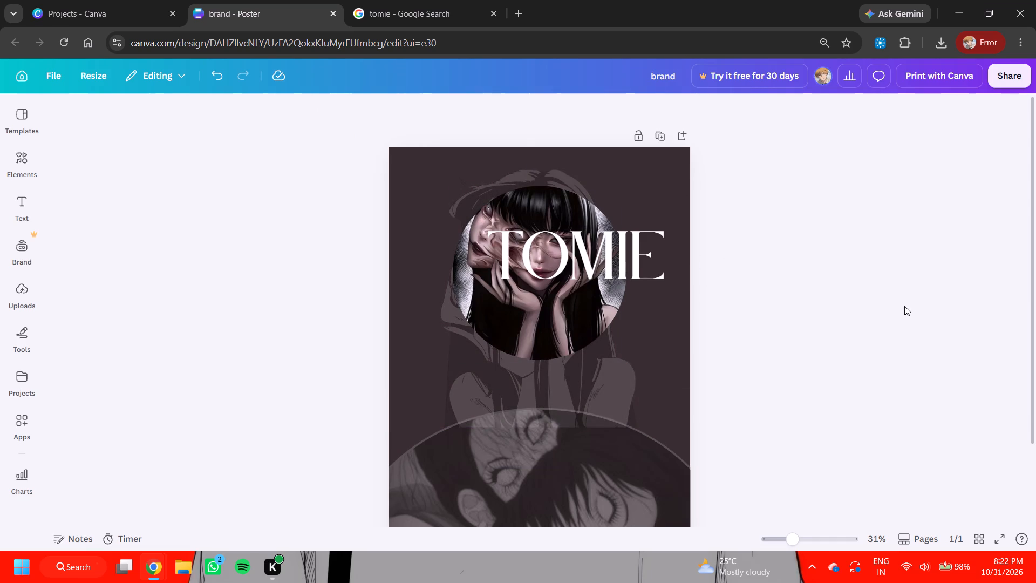
Unlock the arch-framed manga picture at the page bottom and delete it together with its frame.
{"action": "scroll", "coordinate": [903, 304], "scroll_direction": "down", "scroll_amount": 1}
{"action": "scroll", "coordinate": [803, 294], "scroll_direction": "down", "scroll_amount": 3, "text": "ctrl"}
{"action": "left_click", "coordinate": [577, 349]}
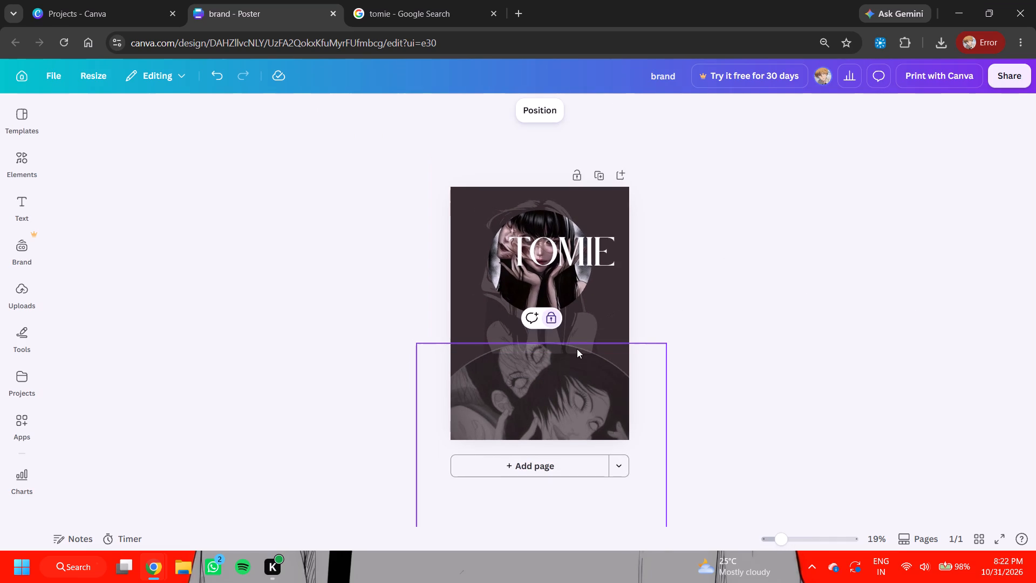
{"action": "left_click", "coordinate": [554, 324]}
{"action": "left_click", "coordinate": [562, 317]}
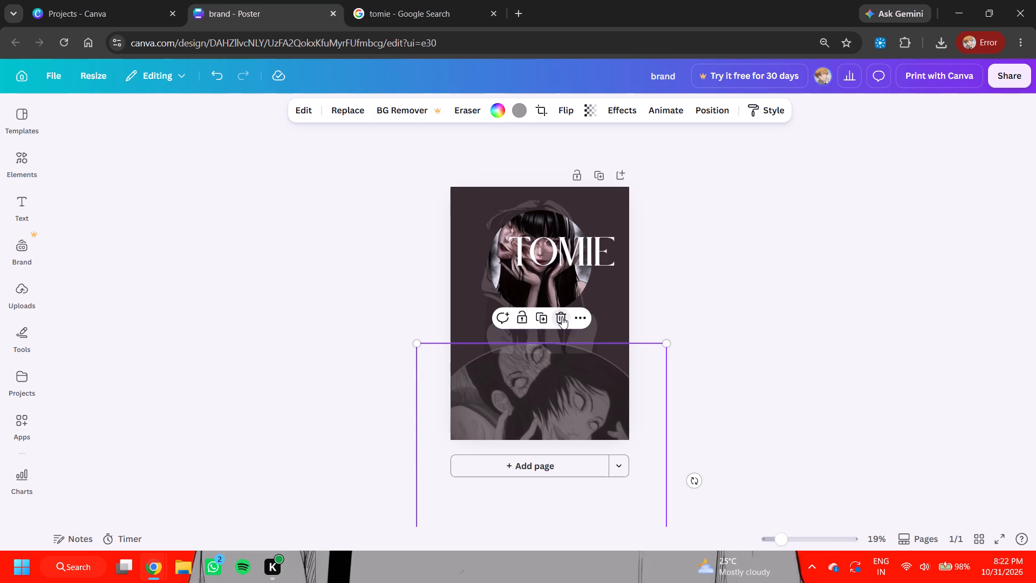
{"action": "double_click", "coordinate": [558, 335]}
{"action": "left_click", "coordinate": [557, 345]}
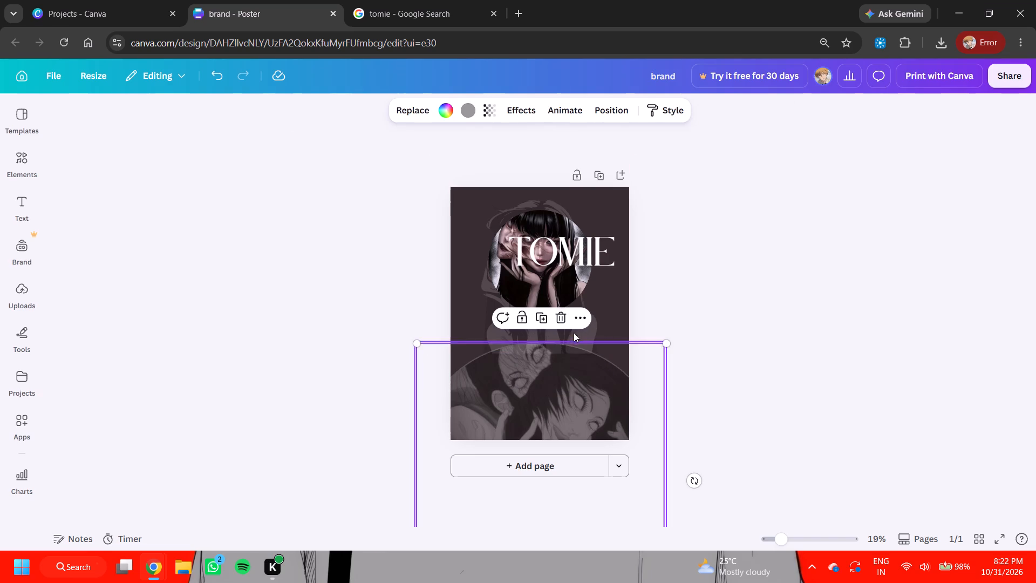
{"action": "left_click", "coordinate": [562, 317]}
{"action": "double_click", "coordinate": [579, 377]}
{"action": "left_click_drag", "start_coordinate": [772, 303], "coordinate": [768, 299]}
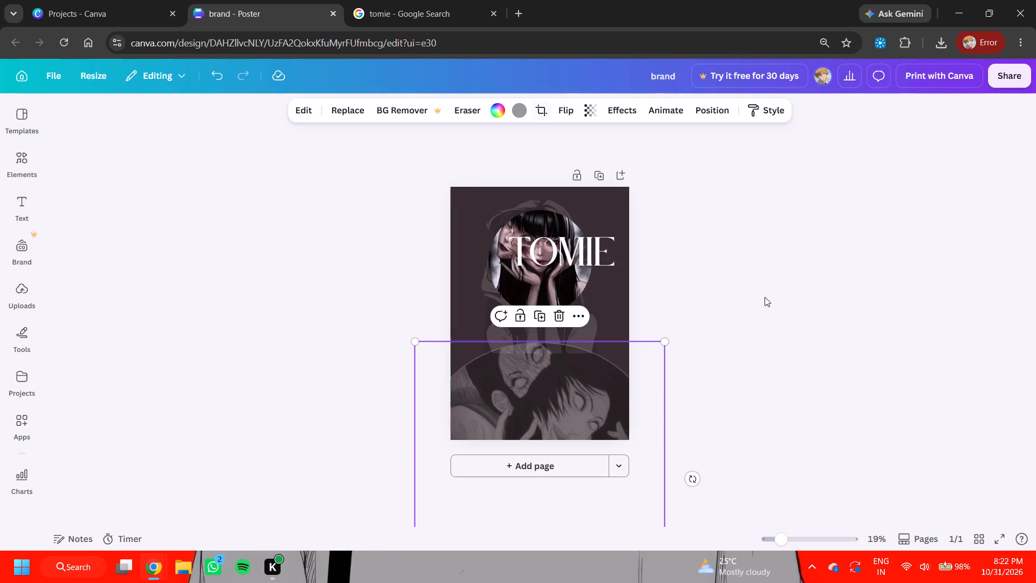
{"action": "left_click", "coordinate": [557, 317]}
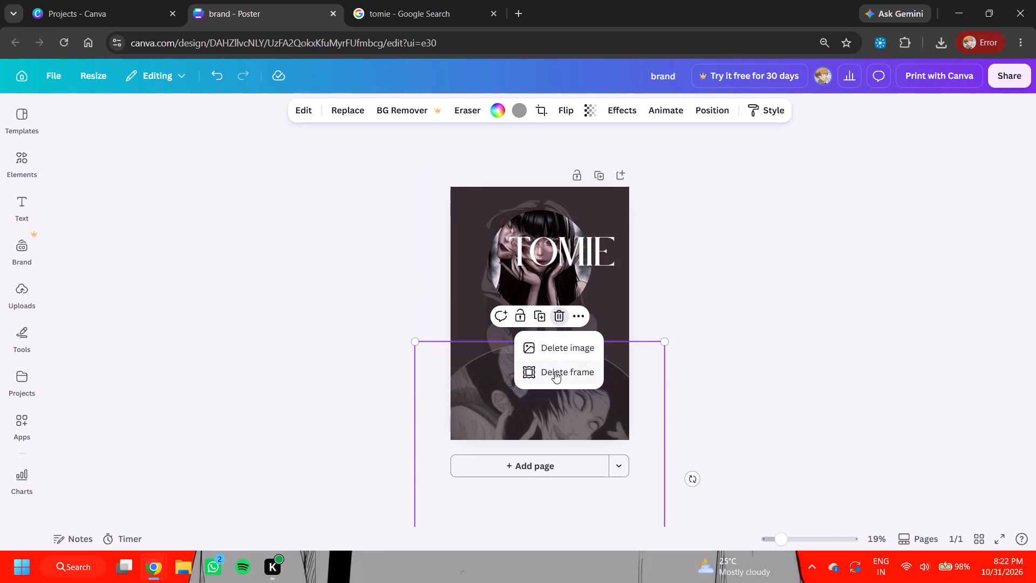
{"action": "left_click", "coordinate": [555, 371]}
Move the faded manga cutout down until its cropped edge meets the bottom of the page, leaving its crop as is.
{"action": "left_click", "coordinate": [557, 338]}
{"action": "left_click_drag", "start_coordinate": [557, 338], "coordinate": [557, 347]}
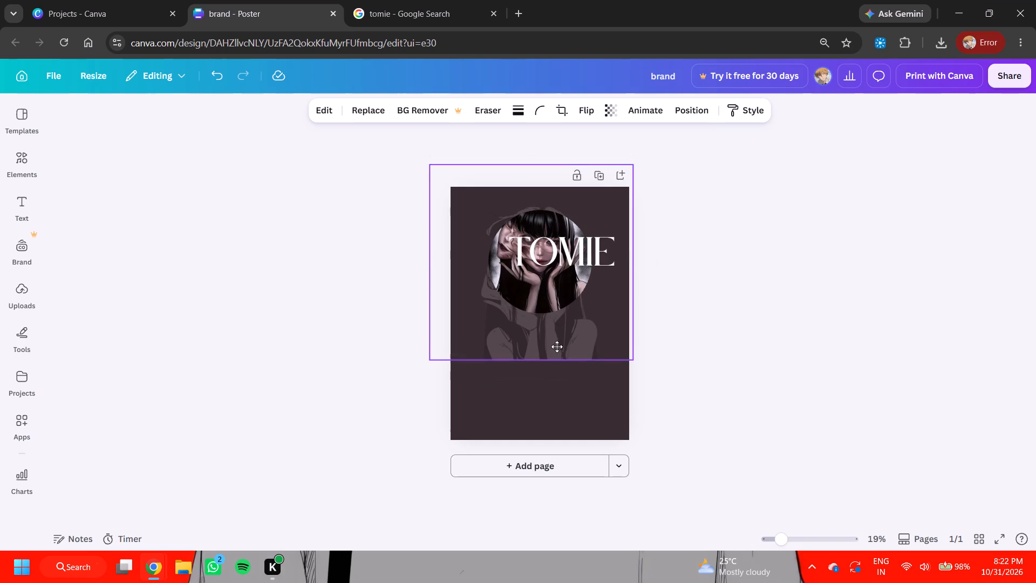
{"action": "left_click_drag", "start_coordinate": [557, 347], "coordinate": [557, 361]}
{"action": "left_click_drag", "start_coordinate": [556, 374], "coordinate": [556, 398]}
{"action": "left_click_drag", "start_coordinate": [556, 402], "coordinate": [556, 416]}
{"action": "left_click_drag", "start_coordinate": [556, 416], "coordinate": [554, 429]}
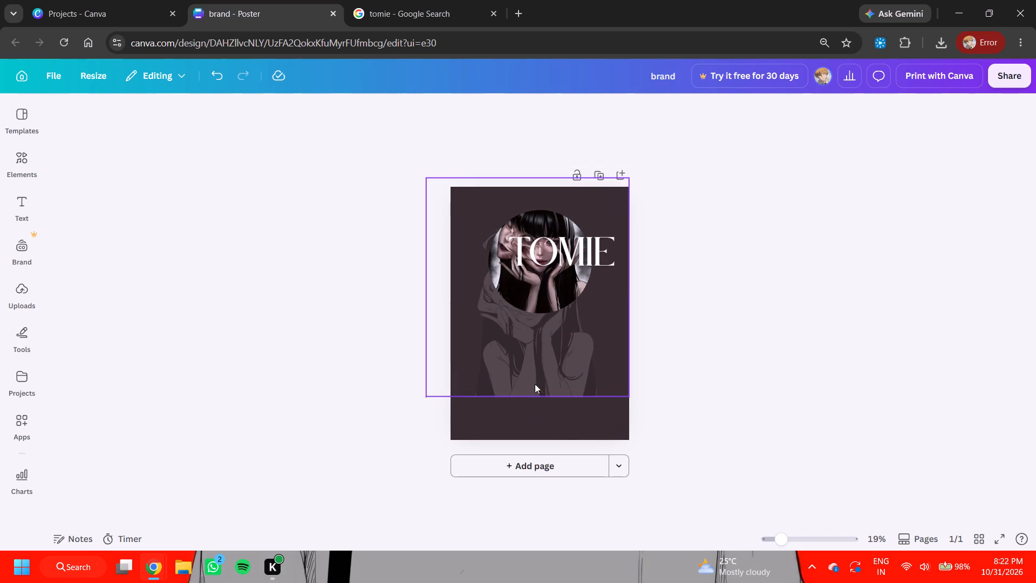
{"action": "left_click_drag", "start_coordinate": [544, 369], "coordinate": [548, 389]}
{"action": "left_click_drag", "start_coordinate": [548, 390], "coordinate": [549, 414]}
{"action": "double_click", "coordinate": [549, 414]}
{"action": "left_click", "coordinate": [663, 362]}
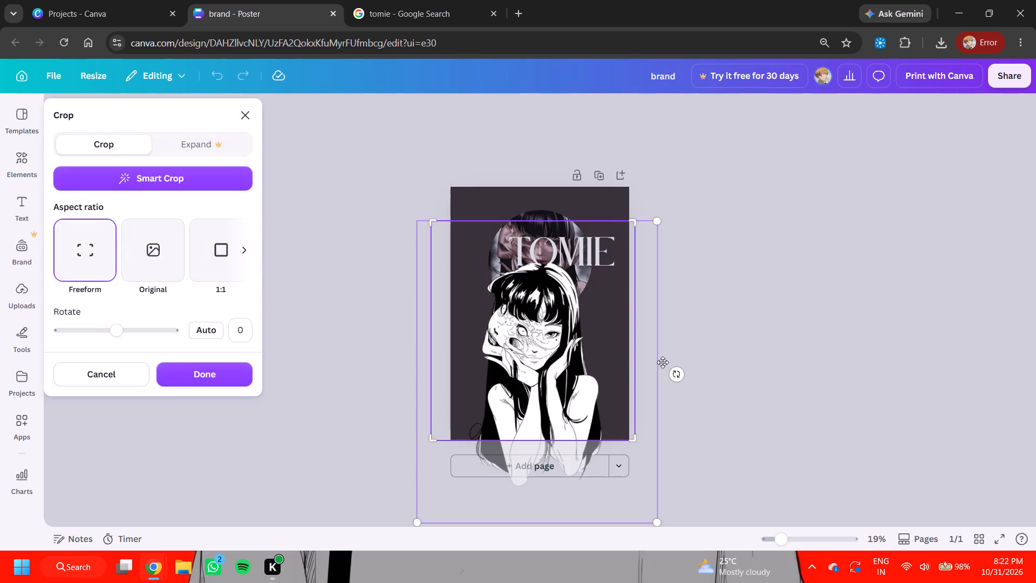
{"action": "left_click", "coordinate": [766, 324]}
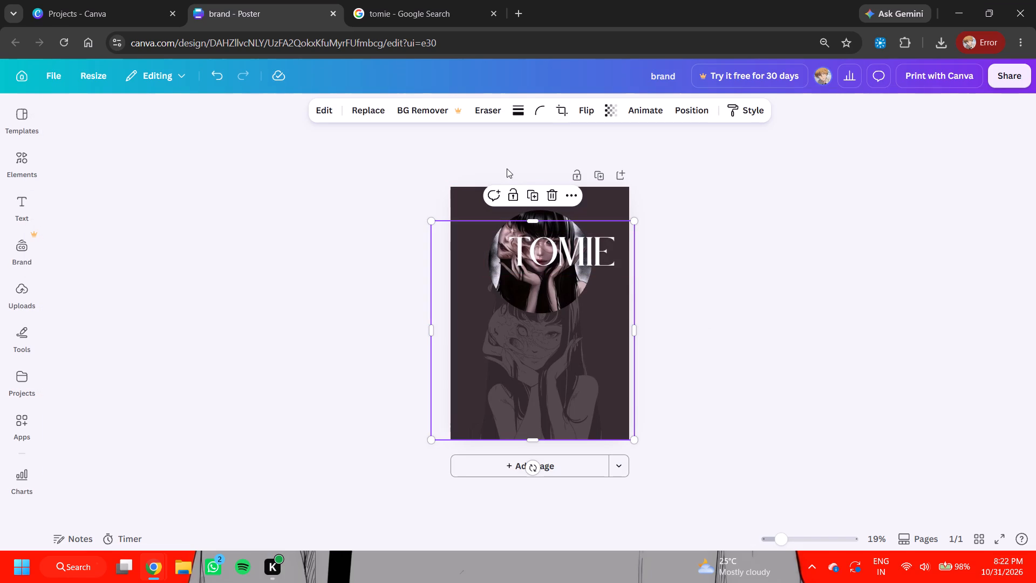
Lock the faded manga cutout in place.
{"action": "double_click", "coordinate": [513, 189]}
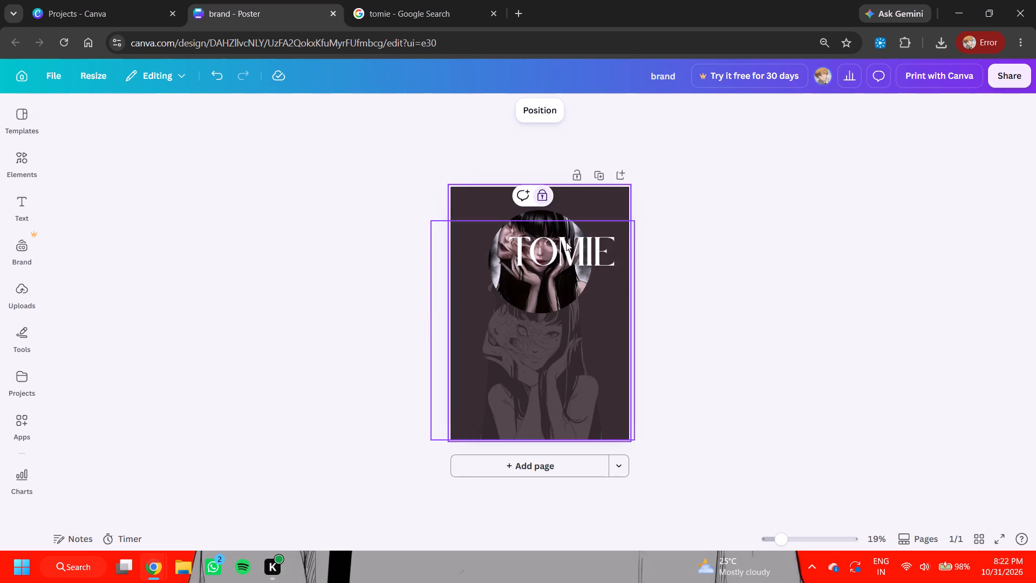
Move the TOMIE title down across the circular illustration's lower edge and centre it horizontally on the page.
{"action": "left_click_drag", "start_coordinate": [566, 242], "coordinate": [549, 266]}
{"action": "left_click", "coordinate": [654, 253]}
{"action": "left_click_drag", "start_coordinate": [549, 252], "coordinate": [527, 292]}
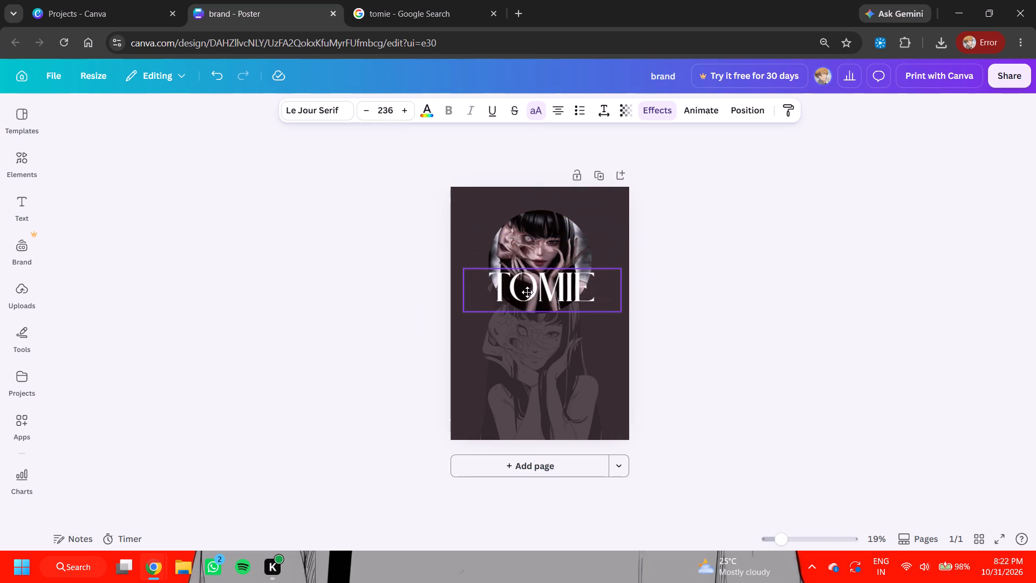
{"action": "left_click_drag", "start_coordinate": [527, 292], "coordinate": [524, 296]}
{"action": "left_click", "coordinate": [524, 296]}
{"action": "scroll", "coordinate": [665, 280], "scroll_direction": "up", "scroll_amount": 4, "text": "ctrl"}
{"action": "left_click_drag", "start_coordinate": [565, 302], "coordinate": [560, 306]}
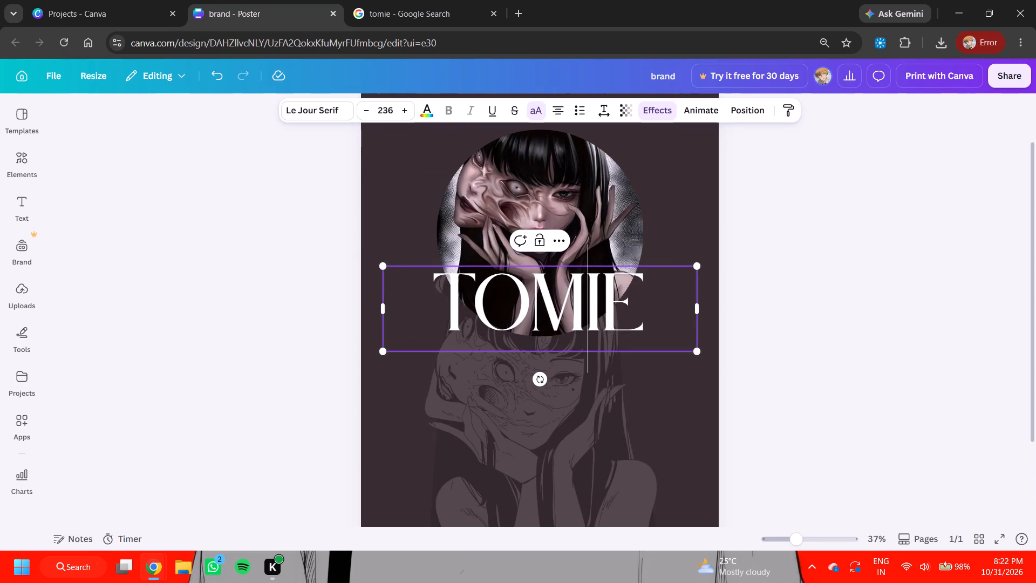
{"action": "left_click_drag", "start_coordinate": [560, 306], "coordinate": [555, 313]}
{"action": "left_click", "coordinate": [812, 268]}
{"action": "left_click_drag", "start_coordinate": [626, 291], "coordinate": [623, 303]}
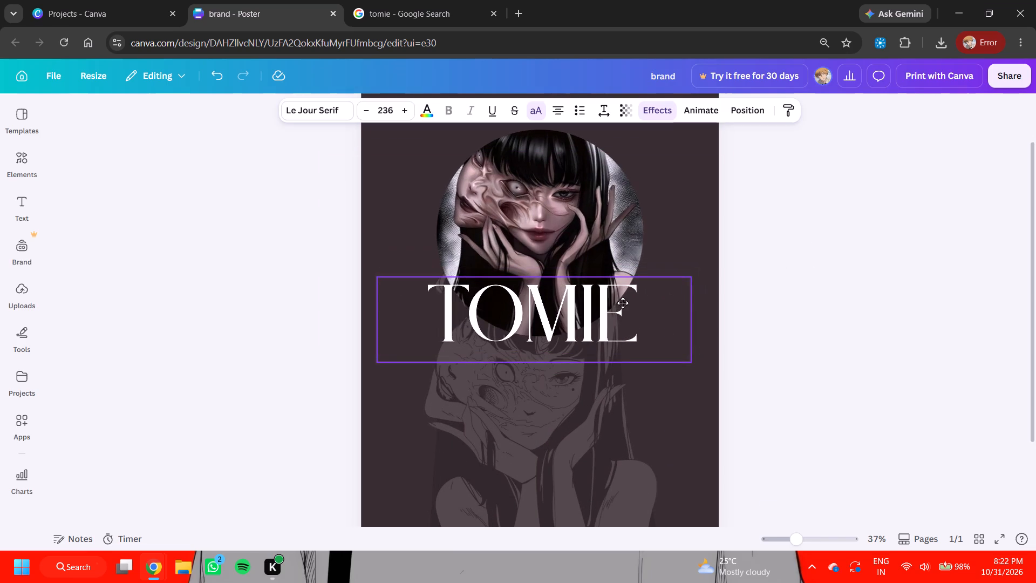
{"action": "left_click_drag", "start_coordinate": [623, 303], "coordinate": [625, 303]}
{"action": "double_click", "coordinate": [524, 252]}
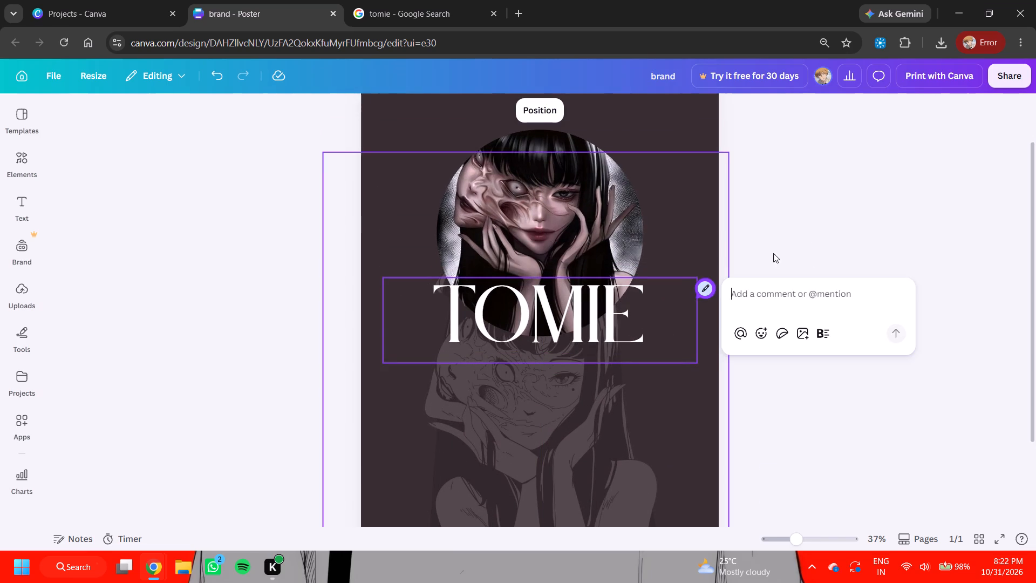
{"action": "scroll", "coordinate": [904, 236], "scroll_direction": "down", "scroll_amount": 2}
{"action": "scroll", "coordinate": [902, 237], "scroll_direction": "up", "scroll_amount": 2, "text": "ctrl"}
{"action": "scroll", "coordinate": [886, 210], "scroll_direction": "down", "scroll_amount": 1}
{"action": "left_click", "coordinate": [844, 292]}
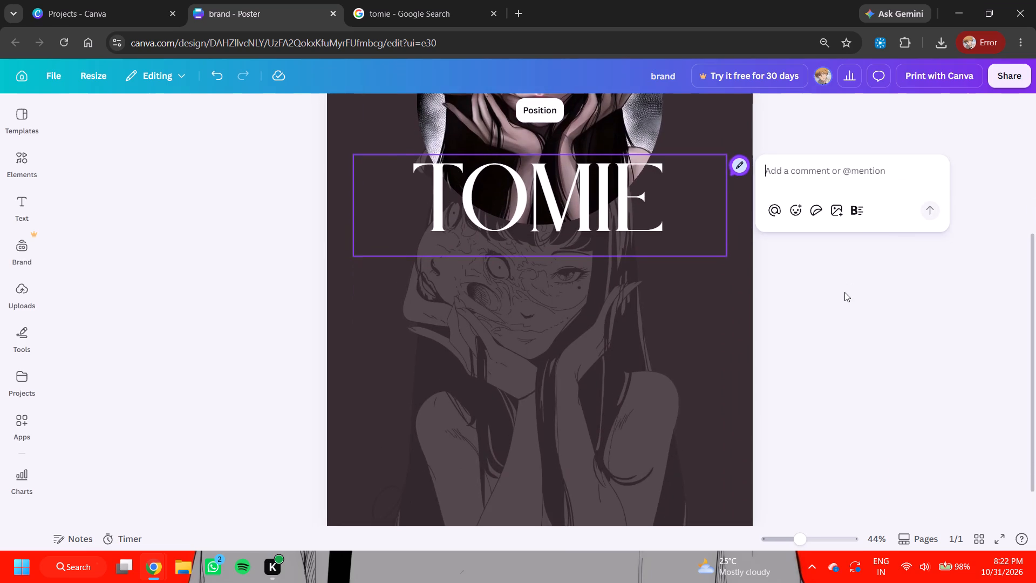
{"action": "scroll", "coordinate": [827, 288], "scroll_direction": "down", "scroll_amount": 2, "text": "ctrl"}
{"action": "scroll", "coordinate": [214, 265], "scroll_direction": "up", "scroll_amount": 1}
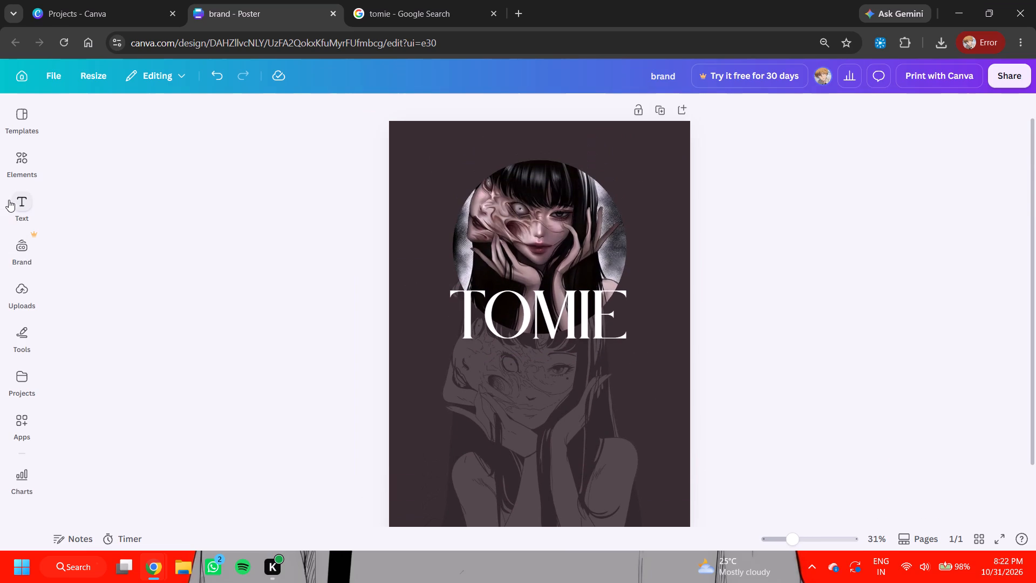
Search the design elements for "horror" within the Frames category.
{"action": "double_click", "coordinate": [13, 186]}
{"action": "double_click", "coordinate": [16, 175]}
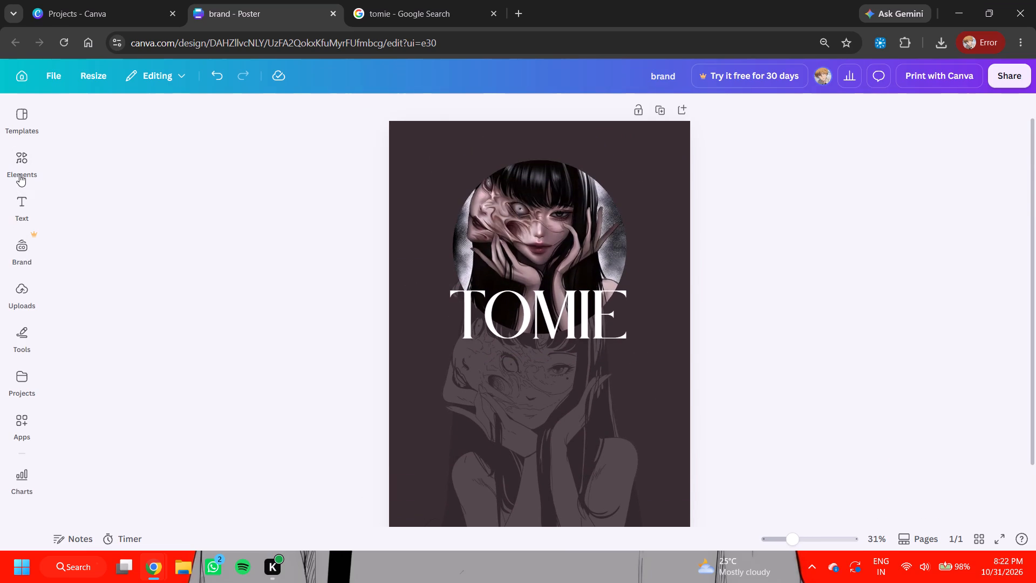
{"action": "double_click", "coordinate": [22, 164]}
{"action": "double_click", "coordinate": [30, 155]}
{"action": "double_click", "coordinate": [0, 161]}
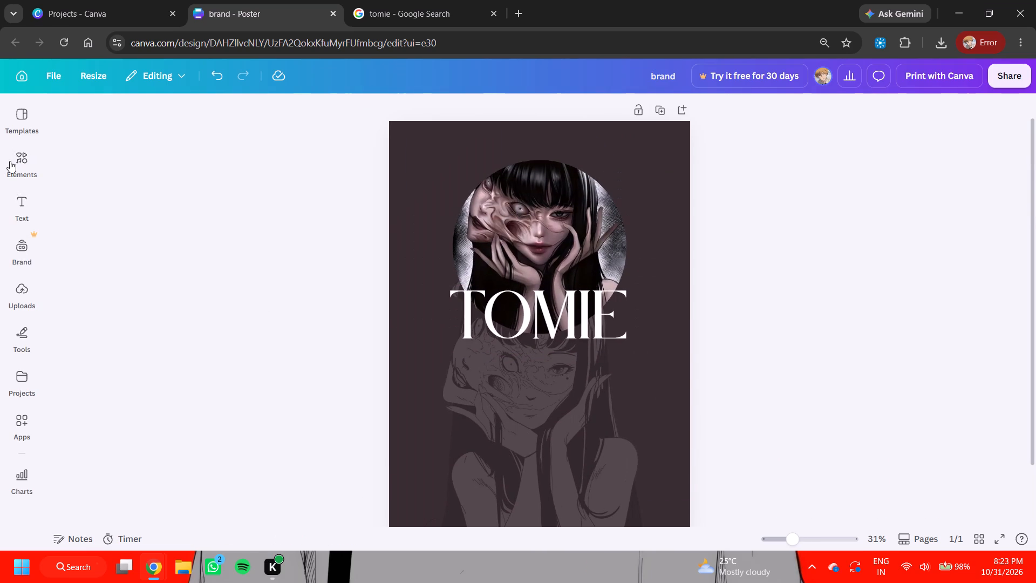
{"action": "triple_click", "coordinate": [10, 161]}
{"action": "left_click", "coordinate": [10, 161]}
{"action": "left_click", "coordinate": [27, 157]}
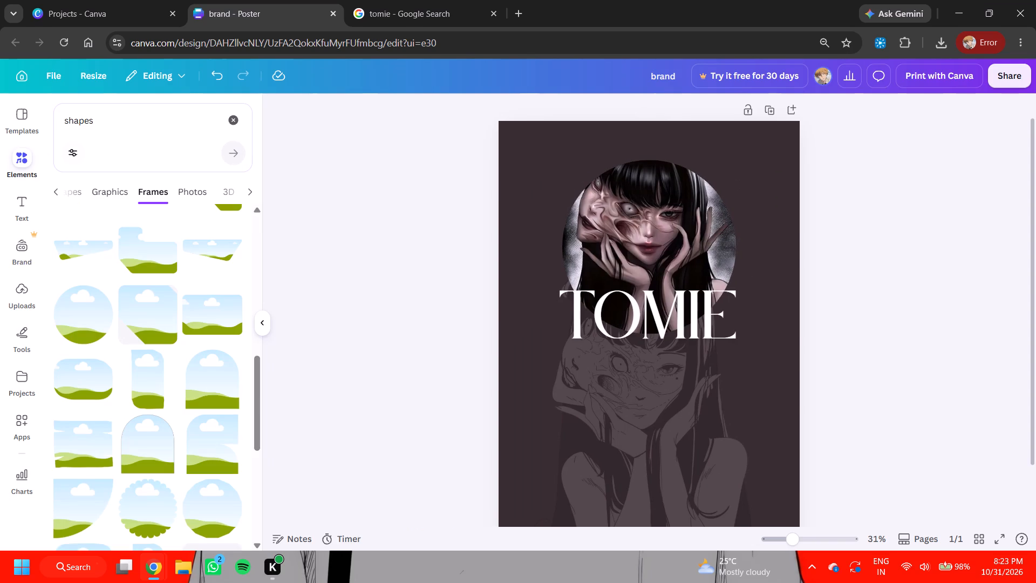
{"action": "left_click_drag", "start_coordinate": [129, 119], "coordinate": [118, 113]}
{"action": "left_click_drag", "start_coordinate": [110, 113], "coordinate": [31, 118]}
{"action": "key", "text": "BackSpace"}
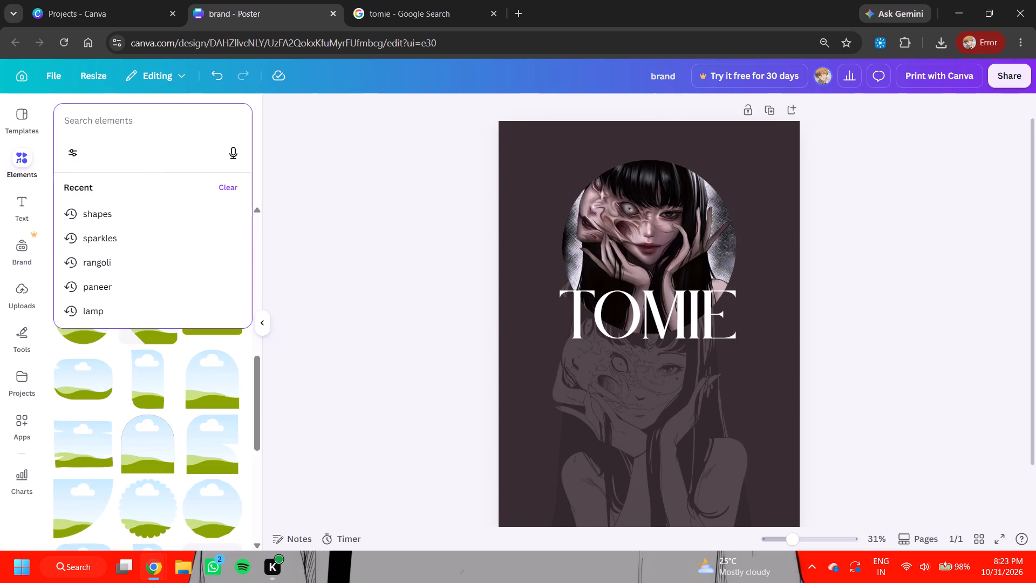
{"action": "type", "text": "hor"}
{"action": "type", "text": "or"}
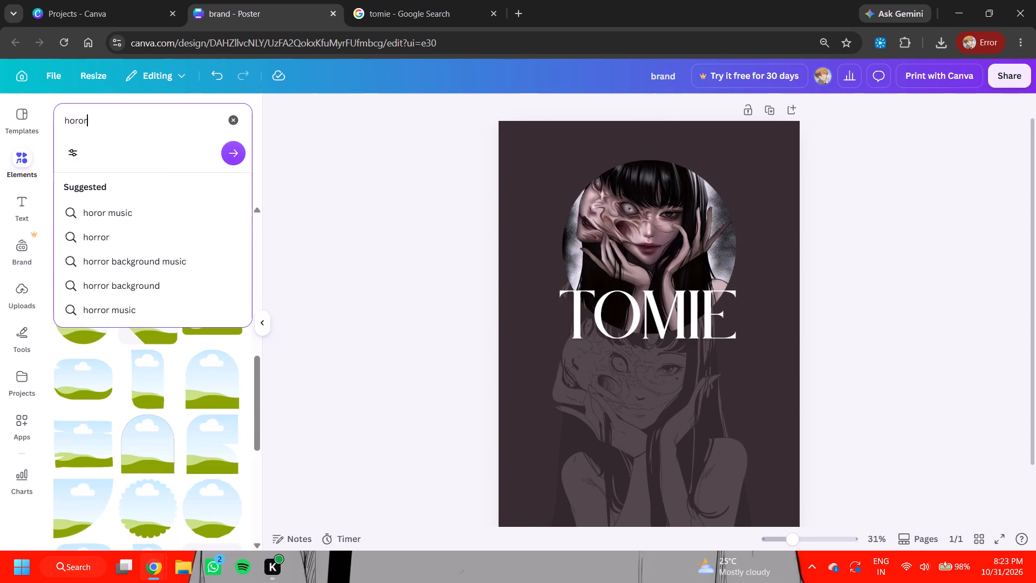
{"action": "key", "text": "Return"}
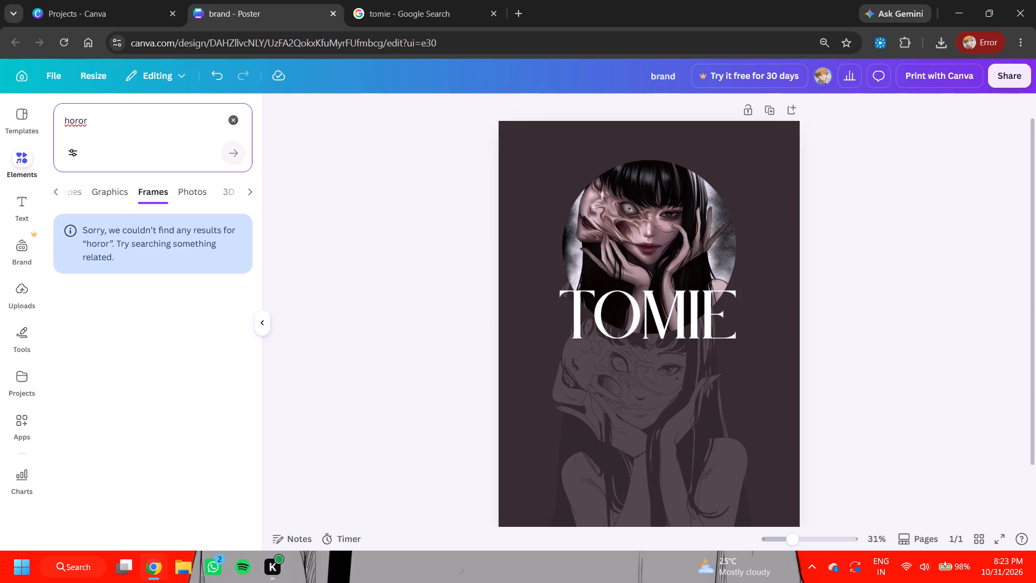
{"action": "key", "text": "BackSpace"}
{"action": "key", "text": "BackSpace"}
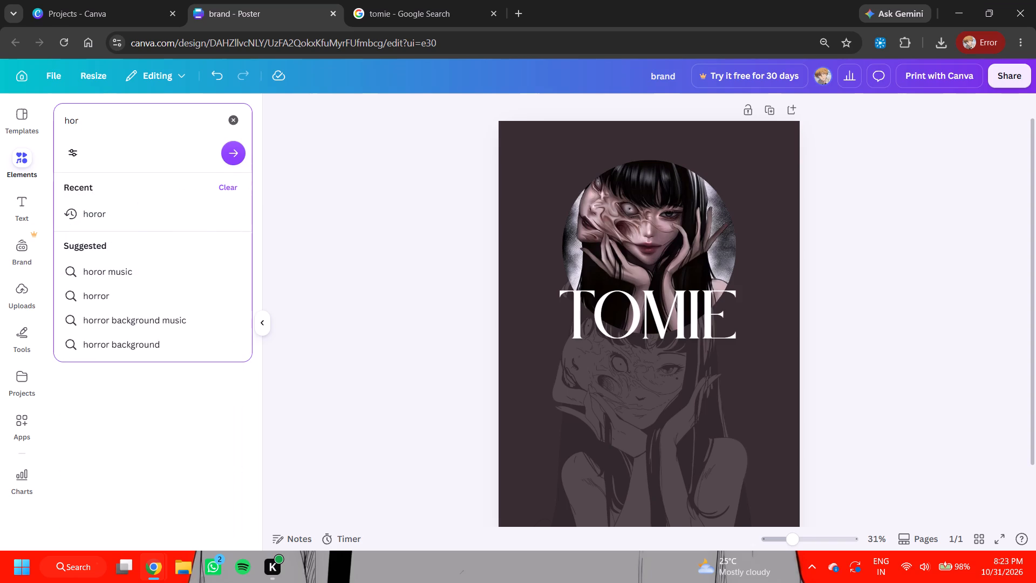
{"action": "type", "text": "ror"}
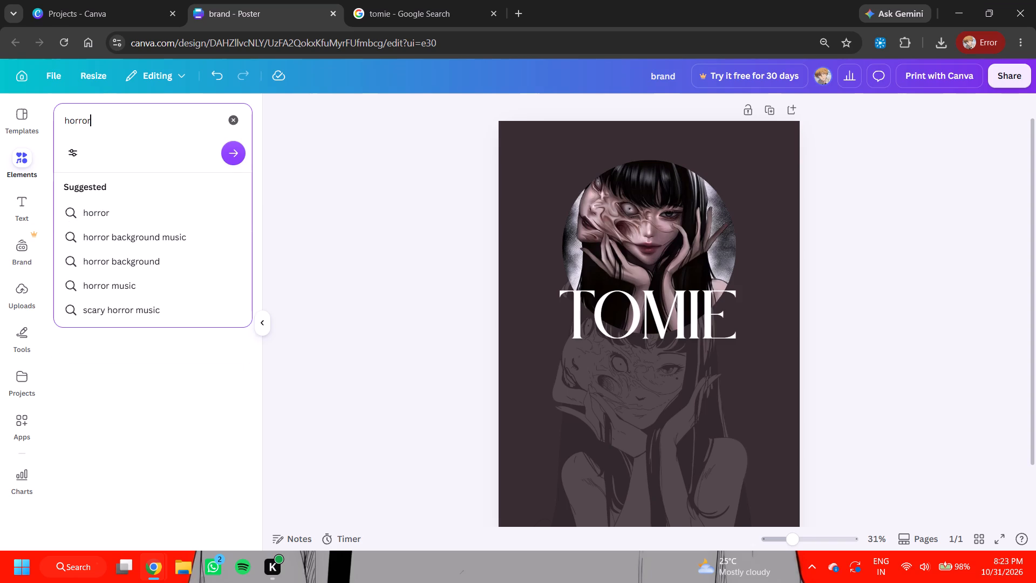
{"action": "key", "text": "Return"}
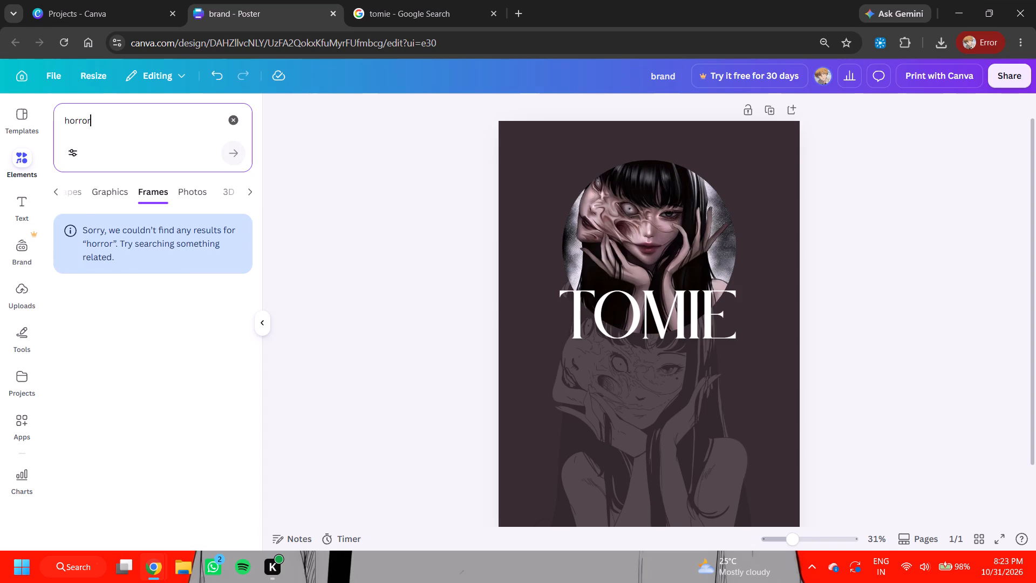
Replace the elements search term with "scary" and run the search within Frames.
{"action": "key", "text": "BackSpace"}
{"action": "key", "text": "BackSpace"}
{"action": "key", "text": "BackSpace"}
{"action": "key", "text": "BackSpace"}
{"action": "key", "text": "BackSpace"}
{"action": "key", "text": "BackSpace"}
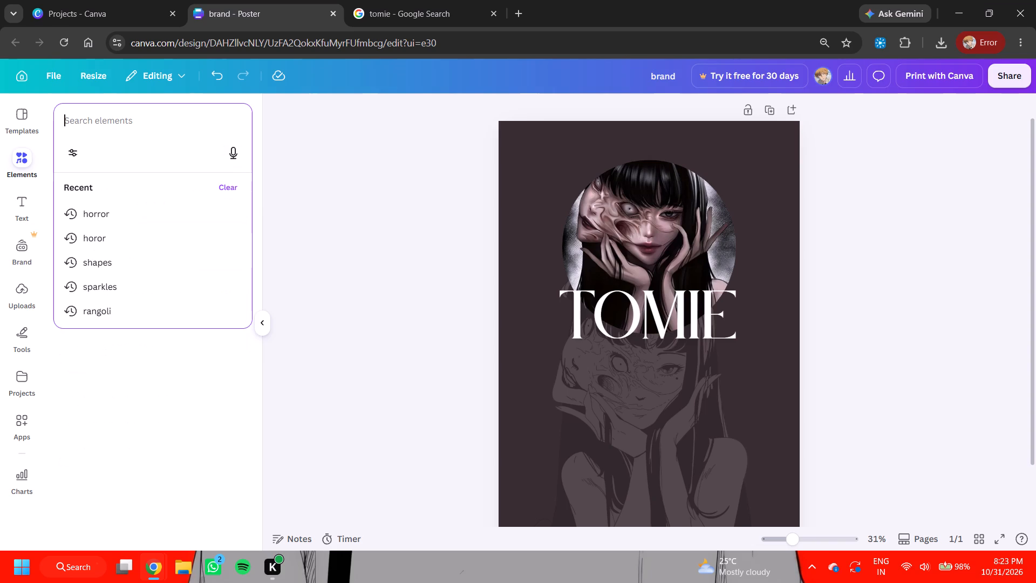
{"action": "type", "text": "sa"}
{"action": "type", "text": "ry"}
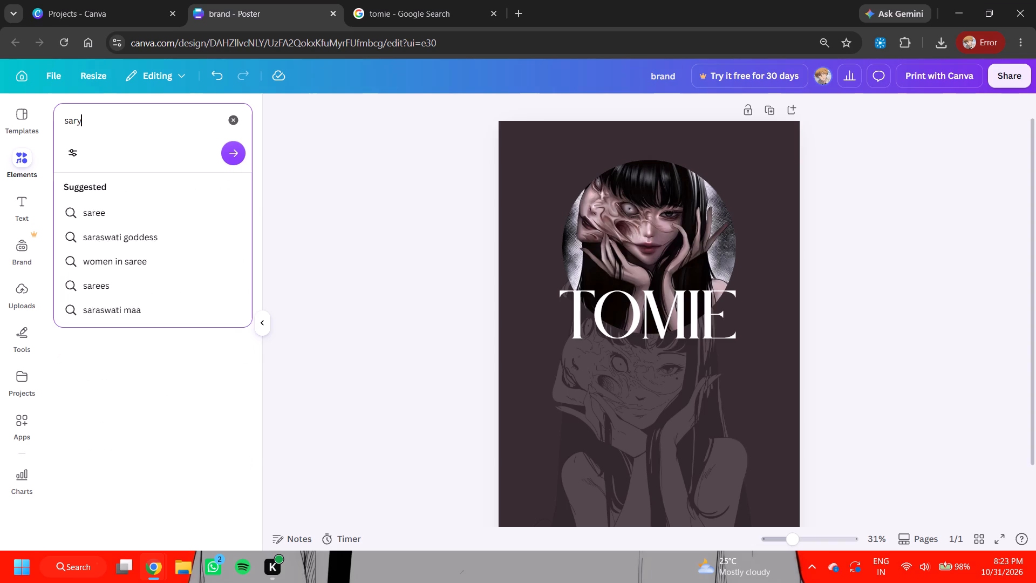
{"action": "key", "text": "Return"}
{"action": "key", "text": "BackSpace"}
{"action": "key", "text": "BackSpace"}
{"action": "key", "text": "BackSpace"}
{"action": "key", "text": "BackSpace"}
{"action": "key", "text": "BackSpace"}
{"action": "key", "text": "BackSpace"}
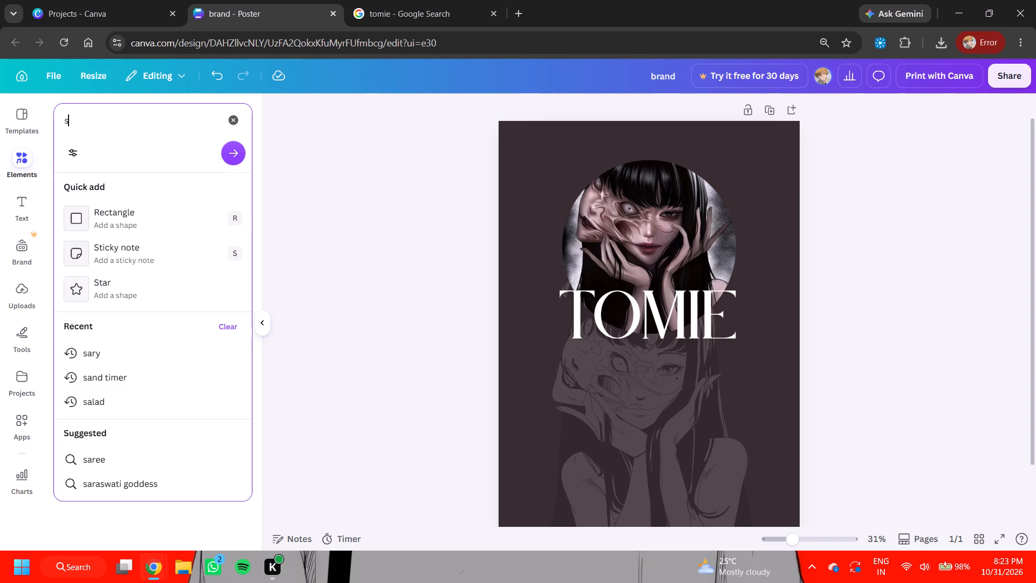
{"action": "type", "text": "scary"}
{"action": "key", "text": "Return"}
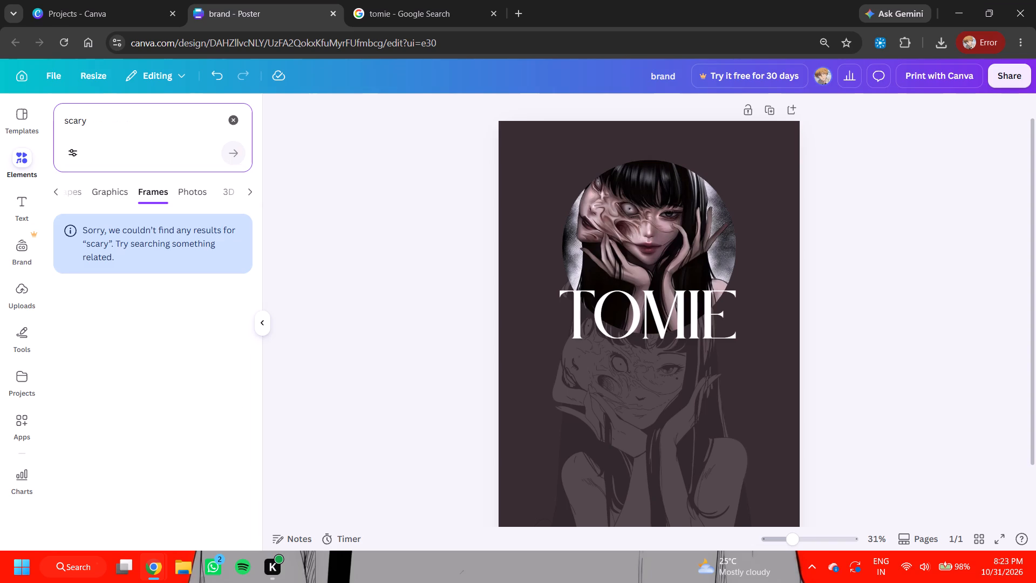
Clear the "scary" search to leave the Frames results and activate the empty elements search for a new term.
{"action": "left_click", "coordinate": [12, 159]}
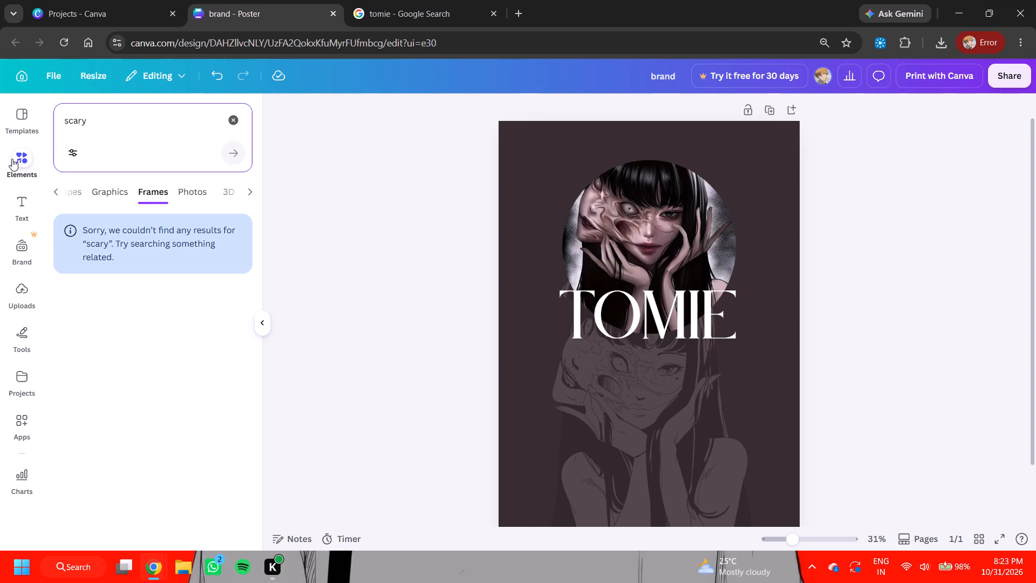
{"action": "double_click", "coordinate": [22, 124]}
{"action": "left_click", "coordinate": [14, 162]}
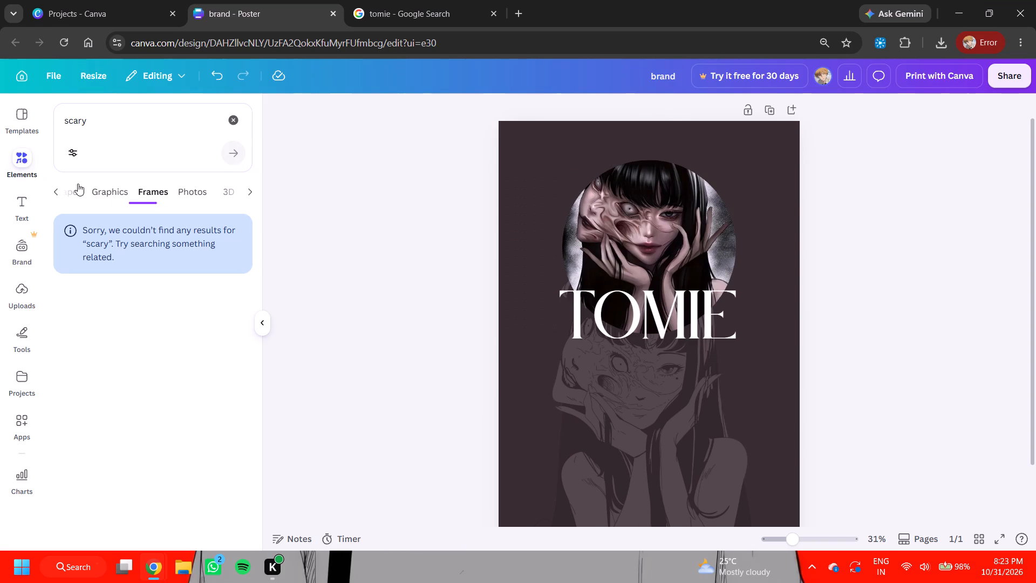
{"action": "double_click", "coordinate": [234, 123]}
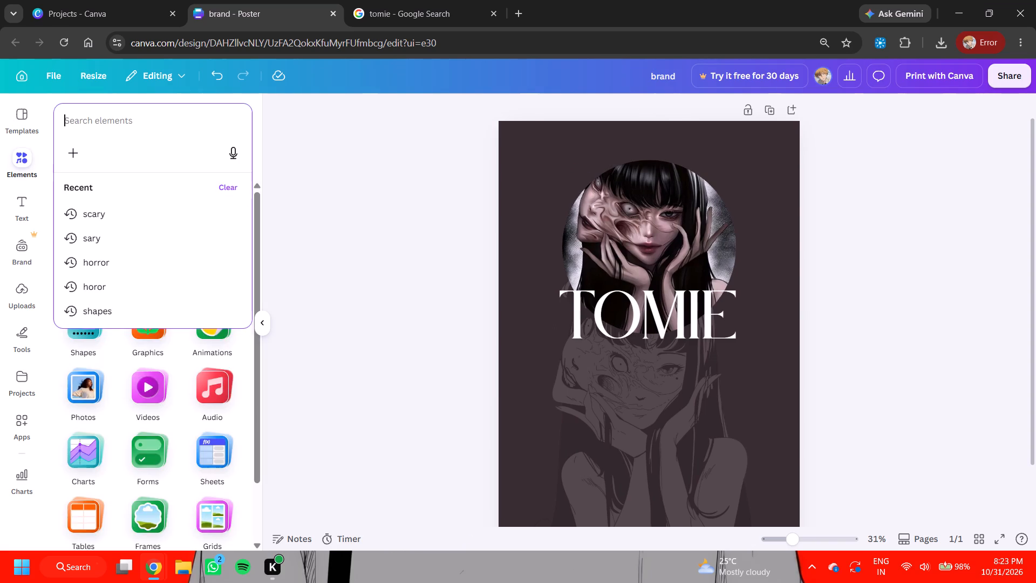
{"action": "double_click", "coordinate": [356, 210]}
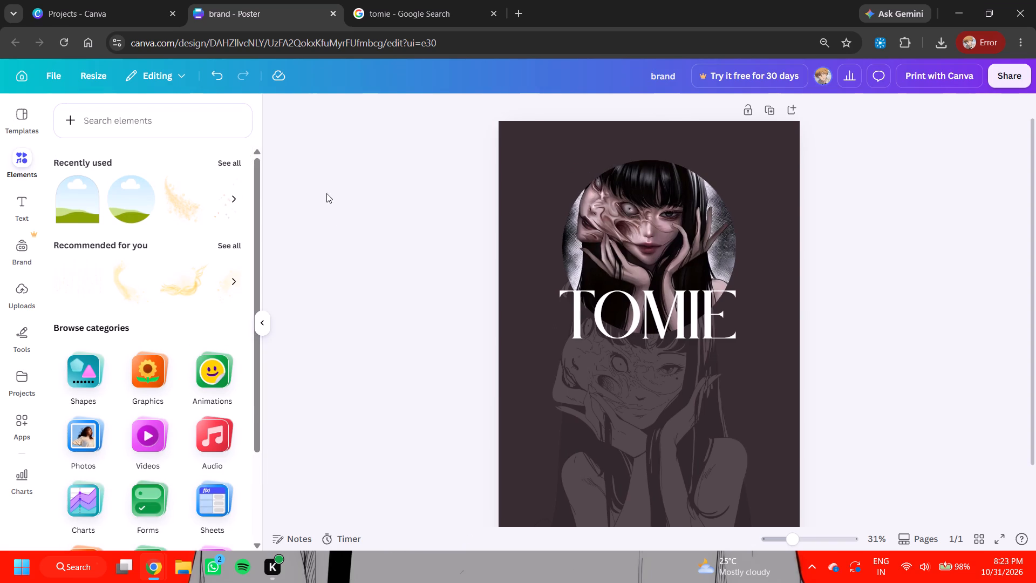
{"action": "double_click", "coordinate": [87, 127]}
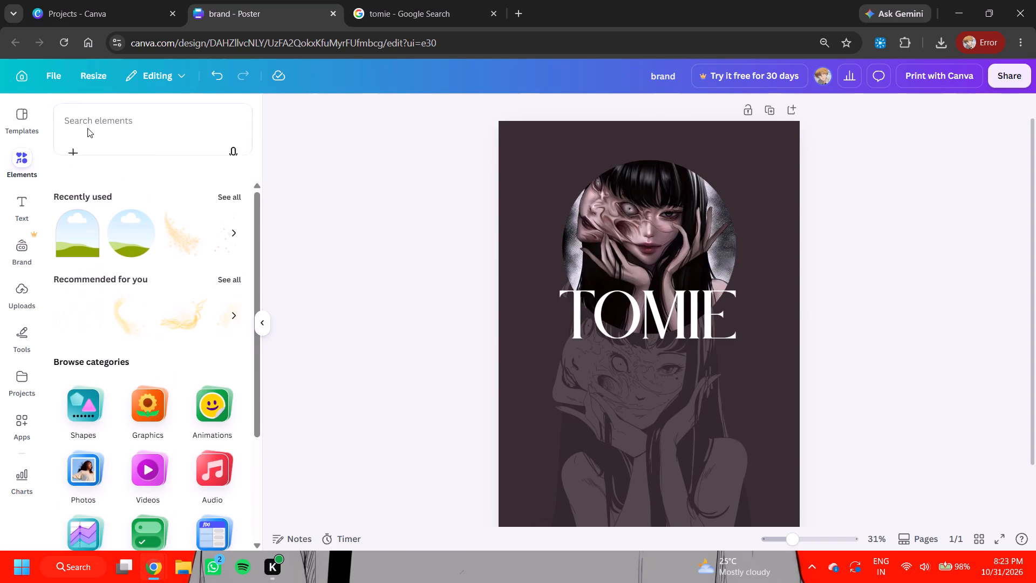
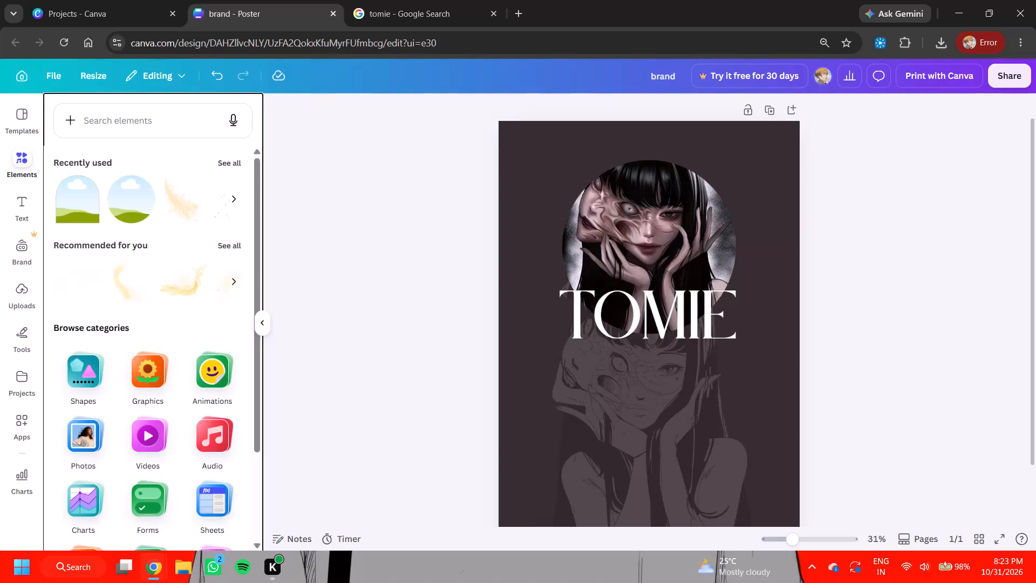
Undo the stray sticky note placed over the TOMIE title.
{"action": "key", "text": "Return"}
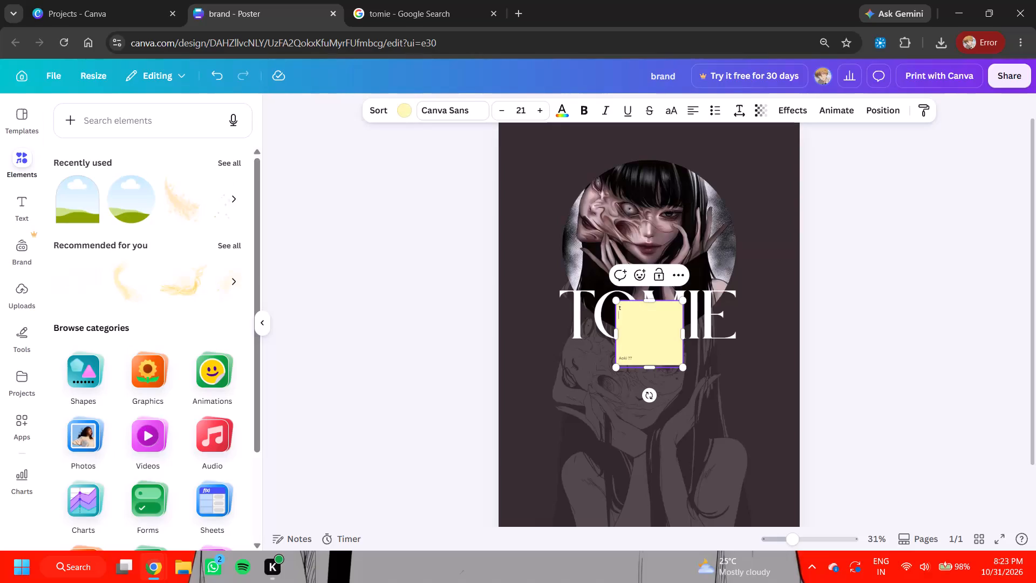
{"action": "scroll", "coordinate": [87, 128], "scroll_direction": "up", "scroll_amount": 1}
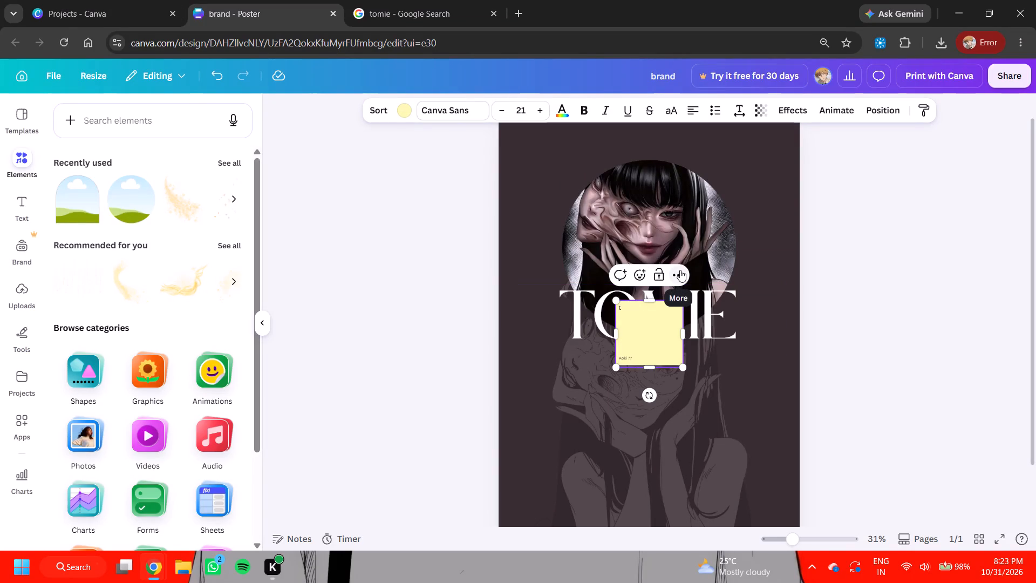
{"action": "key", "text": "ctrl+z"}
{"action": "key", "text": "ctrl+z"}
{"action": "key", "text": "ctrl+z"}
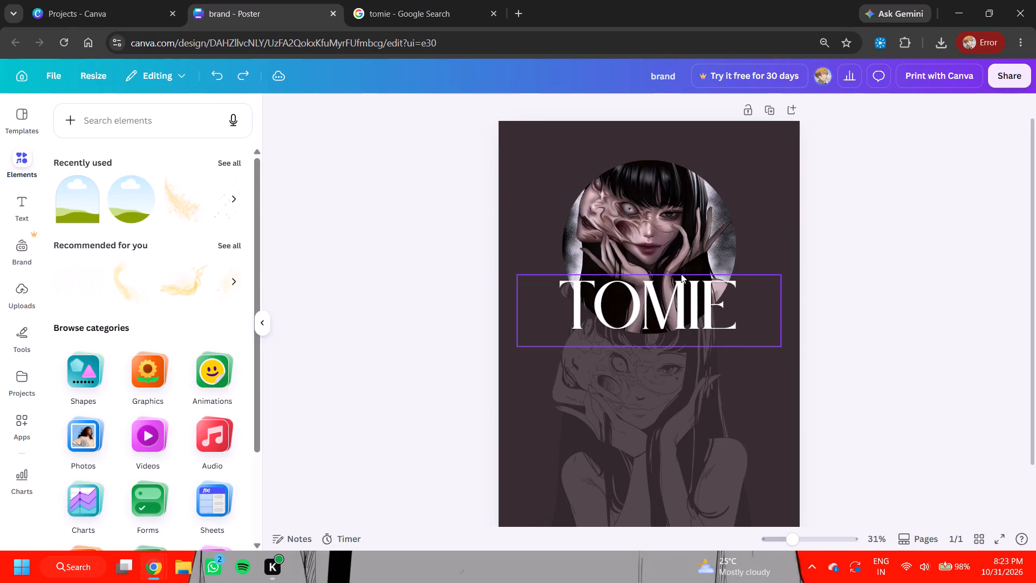
Nudge the TOMIE title slightly down over the circular illustration's lower edge and lock it.
{"action": "left_click", "coordinate": [717, 306]}
{"action": "left_click", "coordinate": [717, 310]}
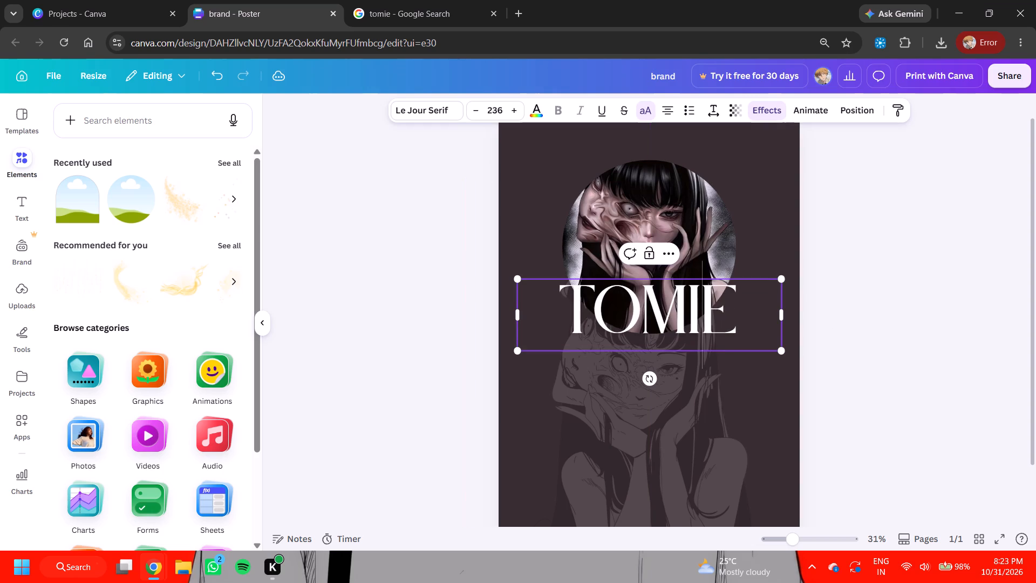
{"action": "left_click", "coordinate": [649, 258]}
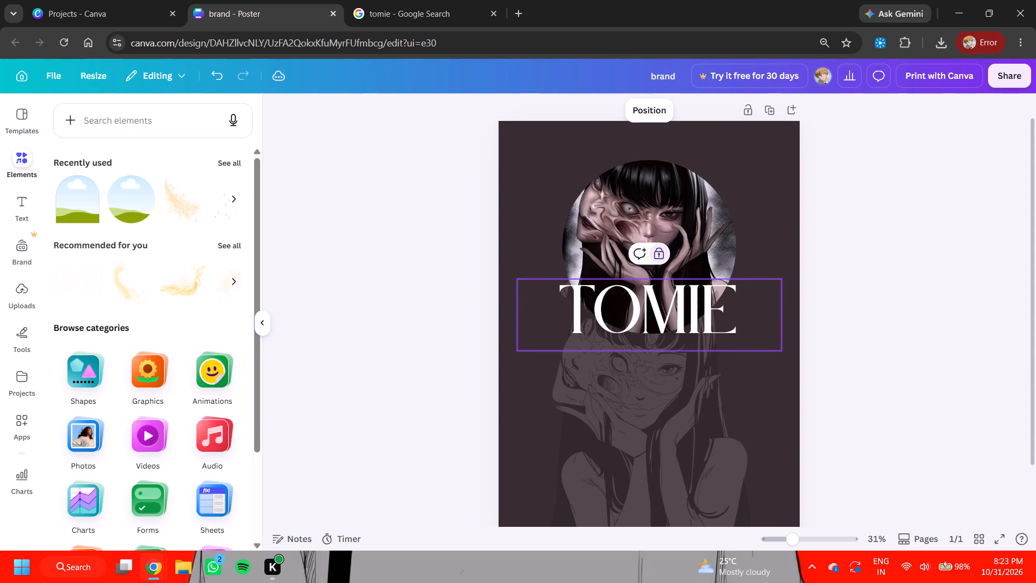
Search the design elements for "ghost" and narrow the results to Graphics.
{"action": "left_click", "coordinate": [112, 121]}
{"action": "type", "text": "ghost"}
{"action": "key", "text": "Return"}
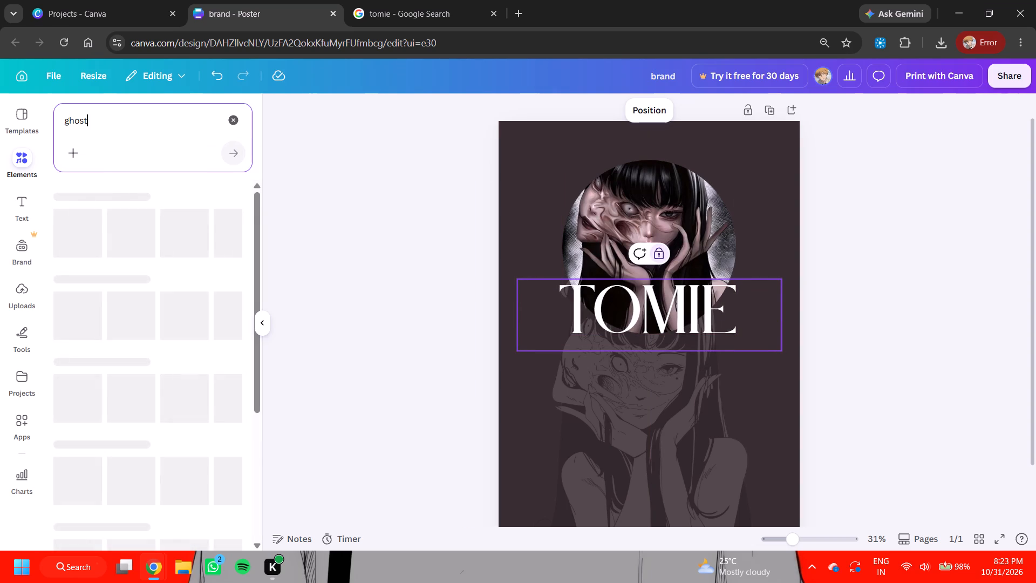
{"action": "scroll", "coordinate": [152, 290], "scroll_direction": "down", "scroll_amount": 1}
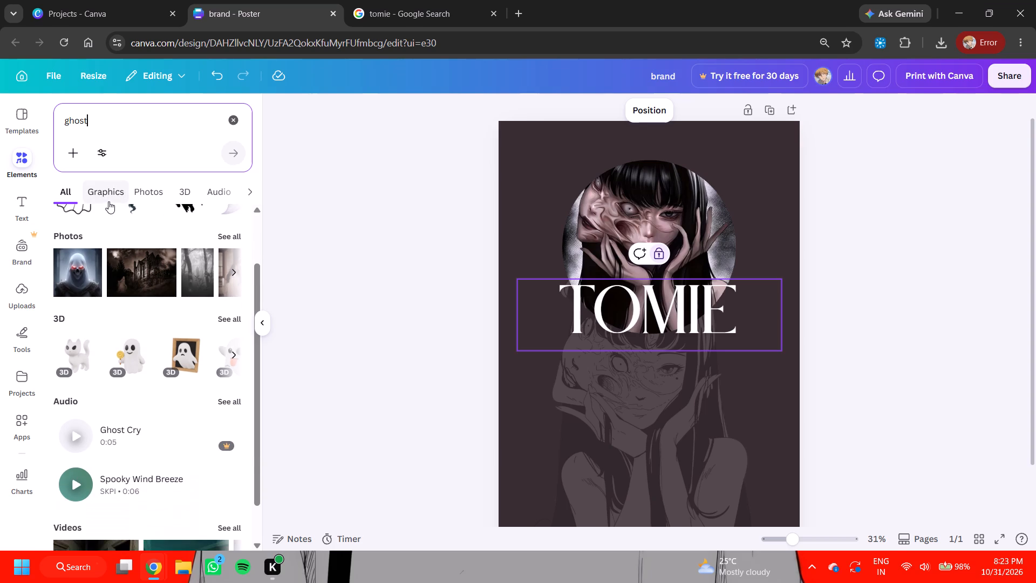
{"action": "double_click", "coordinate": [106, 192]}
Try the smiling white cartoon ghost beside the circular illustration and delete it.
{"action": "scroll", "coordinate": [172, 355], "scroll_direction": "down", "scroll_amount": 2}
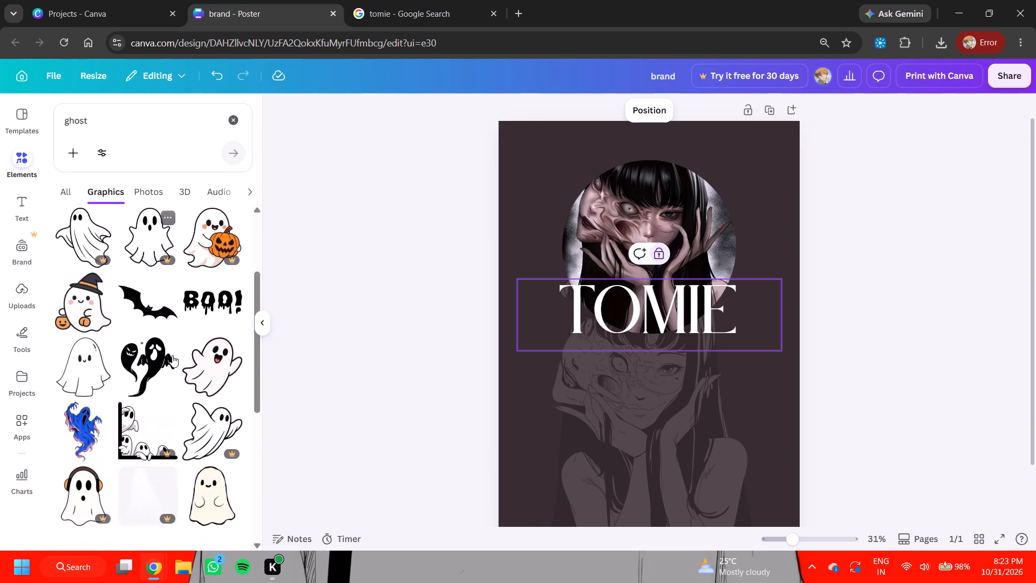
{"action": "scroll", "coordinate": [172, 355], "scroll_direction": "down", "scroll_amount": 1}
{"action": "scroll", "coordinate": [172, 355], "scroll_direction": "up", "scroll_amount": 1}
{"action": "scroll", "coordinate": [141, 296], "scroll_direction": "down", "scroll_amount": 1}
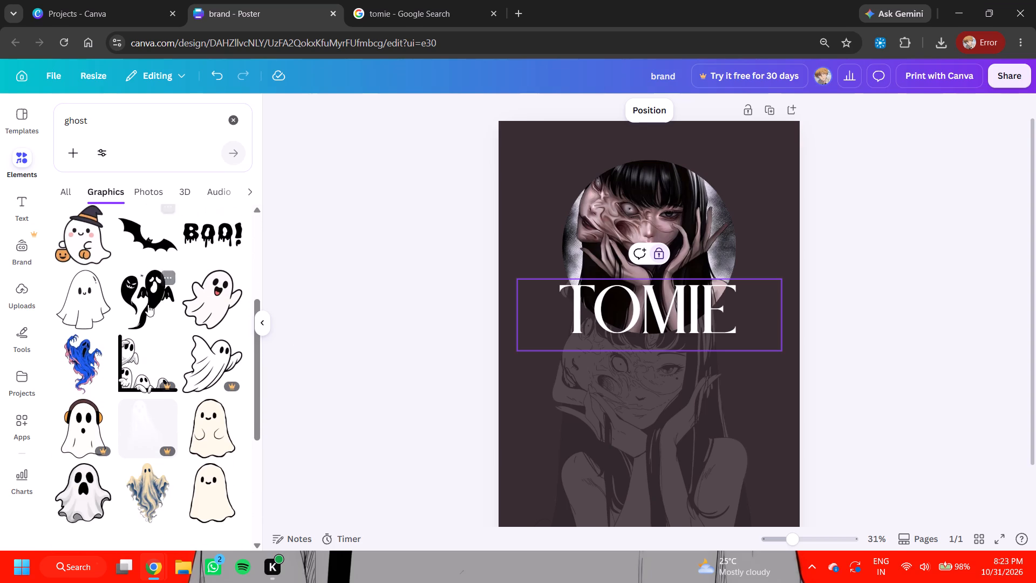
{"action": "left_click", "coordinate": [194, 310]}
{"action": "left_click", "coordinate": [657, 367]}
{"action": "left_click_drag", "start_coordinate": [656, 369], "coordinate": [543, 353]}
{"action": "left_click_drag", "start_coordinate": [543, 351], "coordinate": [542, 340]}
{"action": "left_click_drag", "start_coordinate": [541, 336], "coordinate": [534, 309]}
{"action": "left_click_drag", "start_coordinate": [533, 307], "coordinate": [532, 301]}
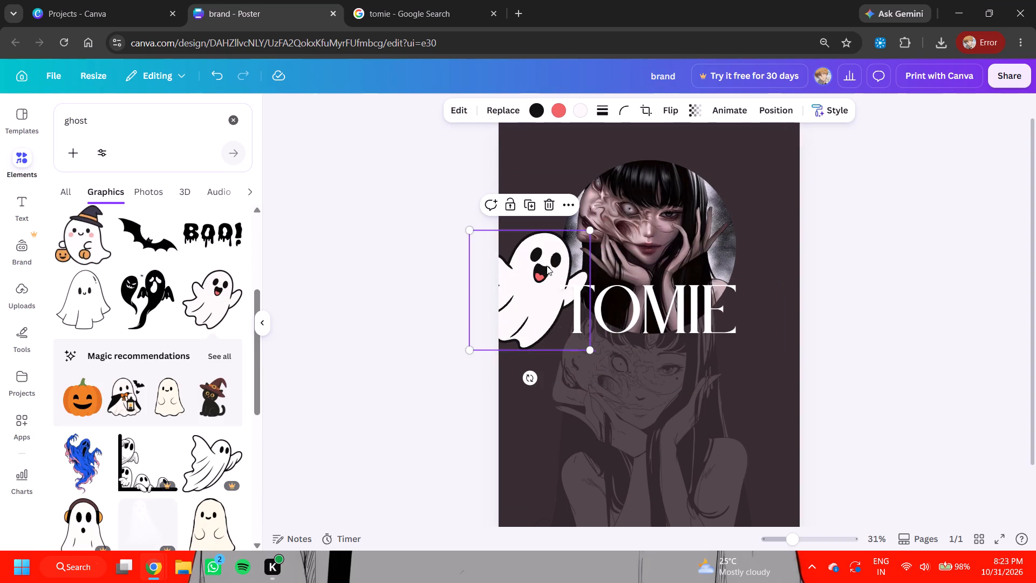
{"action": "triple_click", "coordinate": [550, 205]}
Add the blue and pink flaming ghost graphic and shrink it beside the circular illustration in the poster's upper left.
{"action": "scroll", "coordinate": [125, 380], "scroll_direction": "down", "scroll_amount": 1}
{"action": "left_click", "coordinate": [60, 397]}
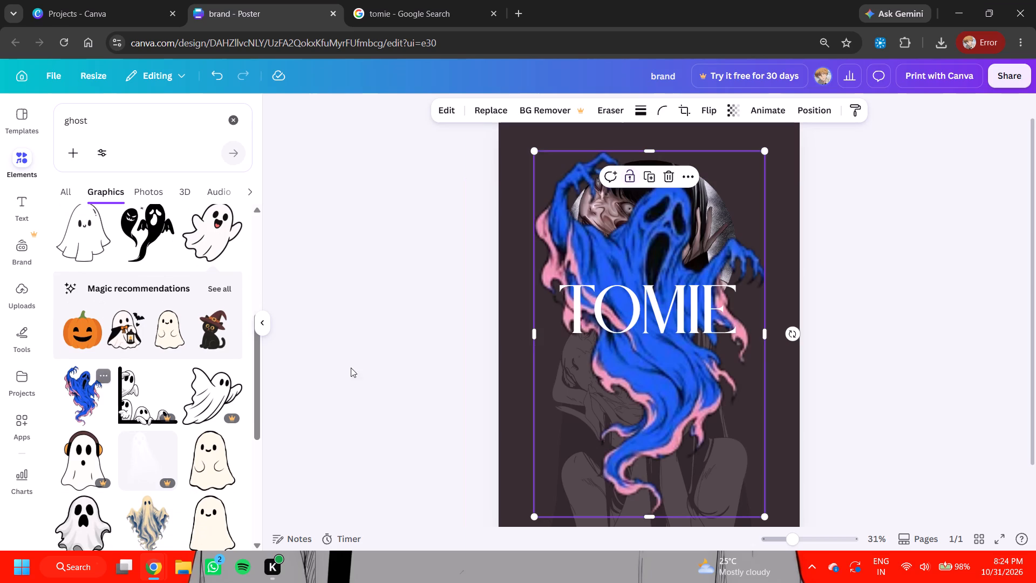
{"action": "left_click", "coordinate": [680, 453]}
{"action": "left_click_drag", "start_coordinate": [765, 516], "coordinate": [587, 358]}
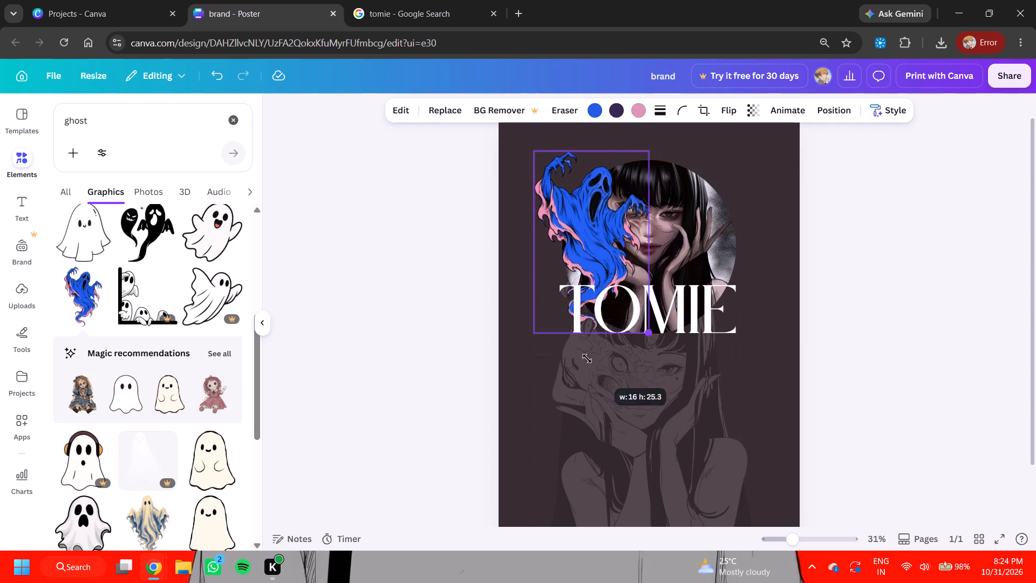
{"action": "left_click_drag", "start_coordinate": [587, 358], "coordinate": [561, 324]}
{"action": "left_click_drag", "start_coordinate": [558, 228], "coordinate": [561, 240]}
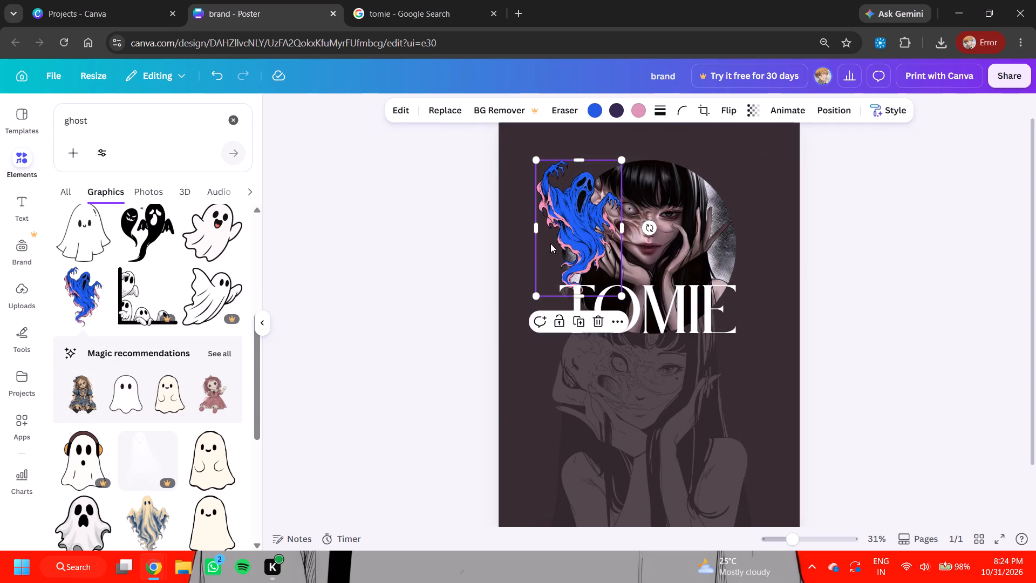
Enlarge the blue flaming ghost to about 59 by 59 and shift it to overflow the poster's upper-left edges.
{"action": "left_click_drag", "start_coordinate": [540, 229], "coordinate": [247, 247]}
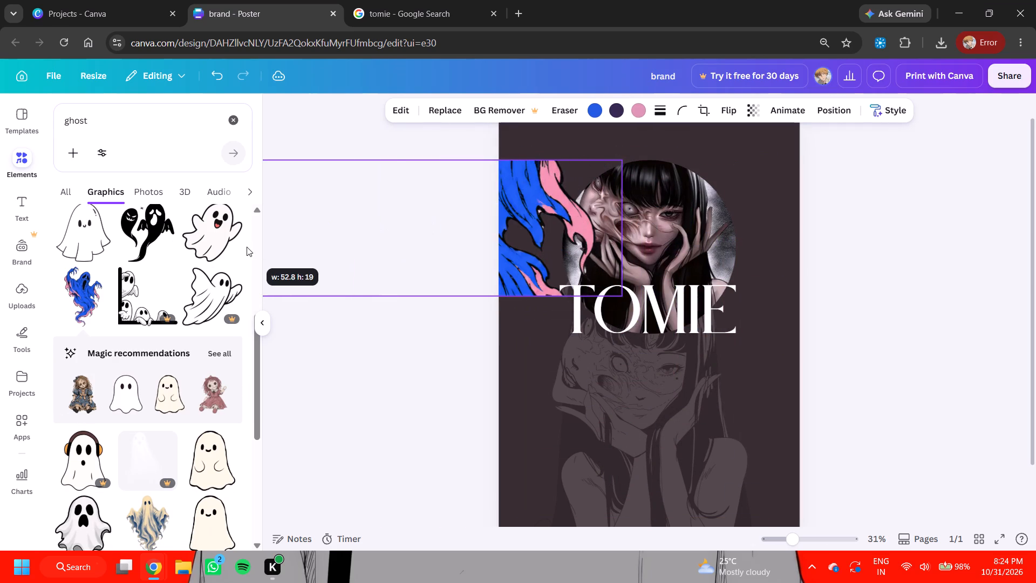
{"action": "left_click_drag", "start_coordinate": [247, 247], "coordinate": [413, 329]}
{"action": "left_click", "coordinate": [413, 329]}
{"action": "left_click", "coordinate": [515, 290]}
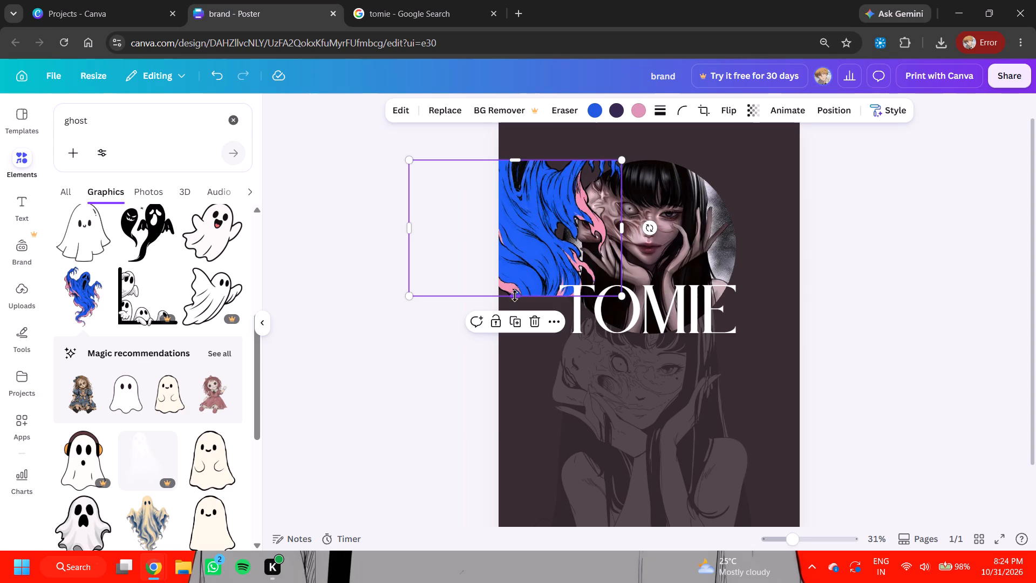
{"action": "left_click", "coordinate": [515, 296]}
{"action": "left_click_drag", "start_coordinate": [515, 296], "coordinate": [514, 582]}
{"action": "left_click", "coordinate": [514, 582]}
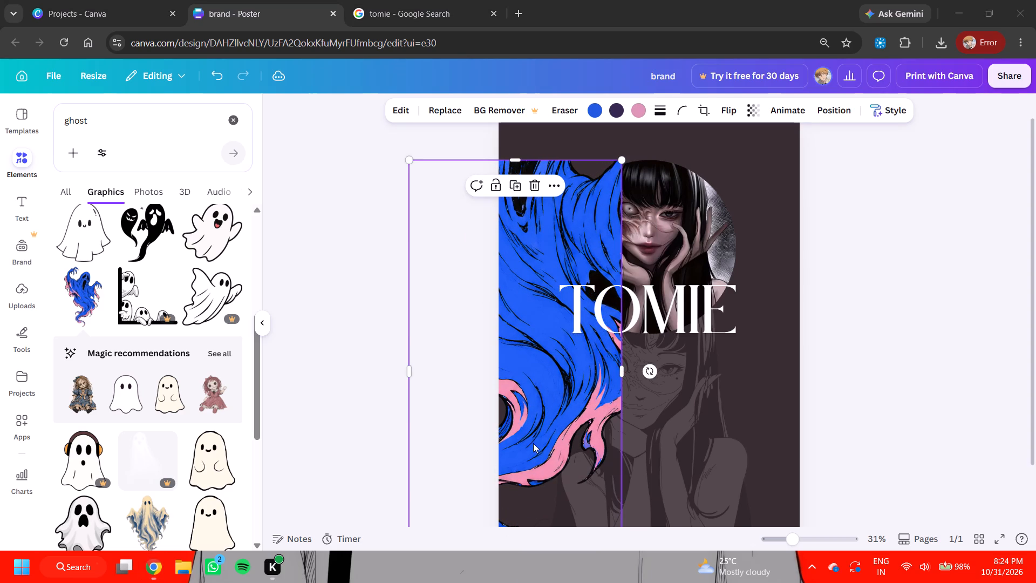
{"action": "left_click_drag", "start_coordinate": [625, 372], "coordinate": [834, 381]}
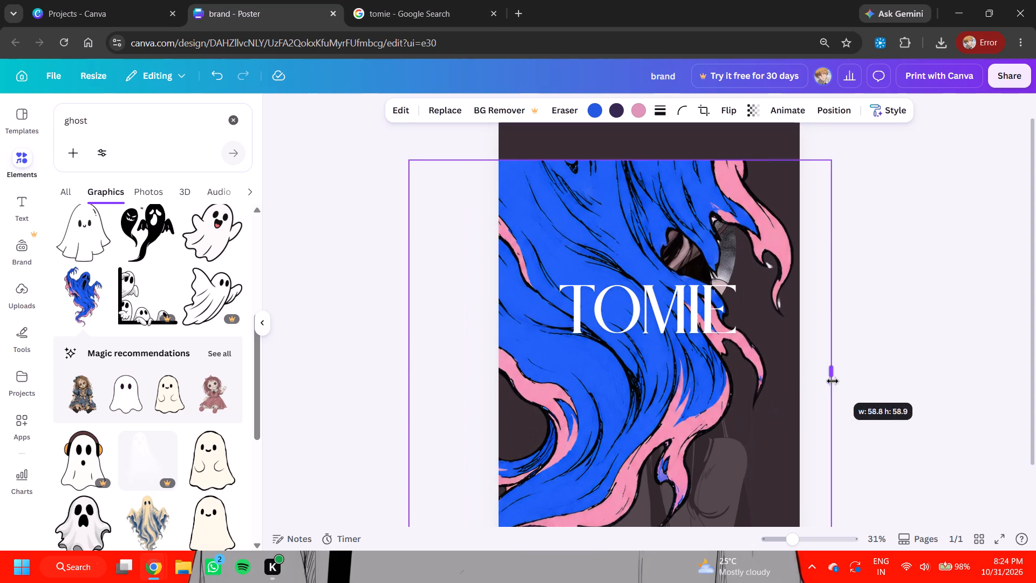
{"action": "left_click_drag", "start_coordinate": [591, 418], "coordinate": [551, 325]}
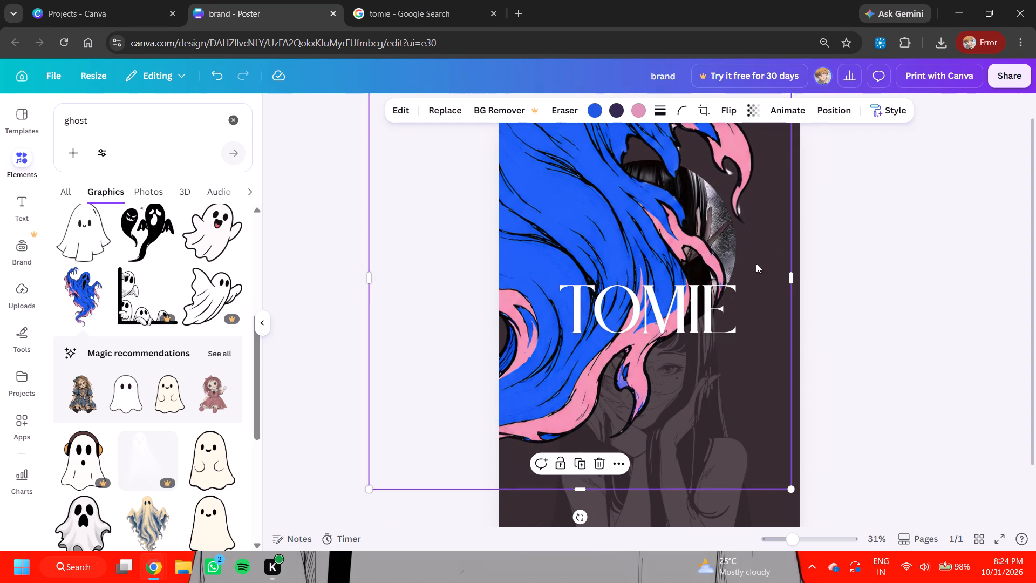
Send the blue flaming ghost to the back layer, behind the circular illustration and faded manga cutout.
{"action": "double_click", "coordinate": [618, 464]}
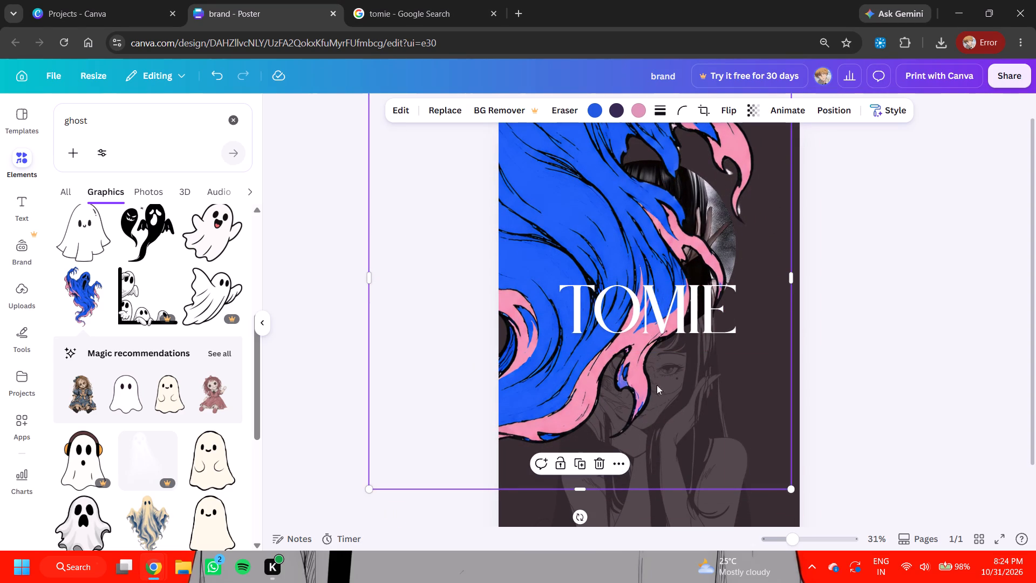
{"action": "double_click", "coordinate": [625, 462]}
{"action": "double_click", "coordinate": [621, 460]}
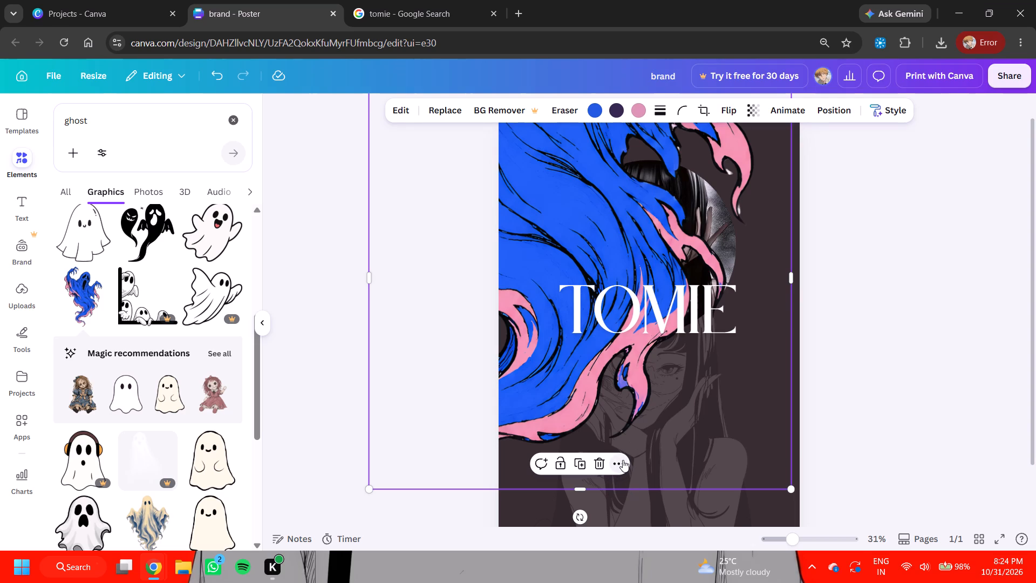
{"action": "left_click", "coordinate": [623, 460]}
{"action": "double_click", "coordinate": [663, 187]}
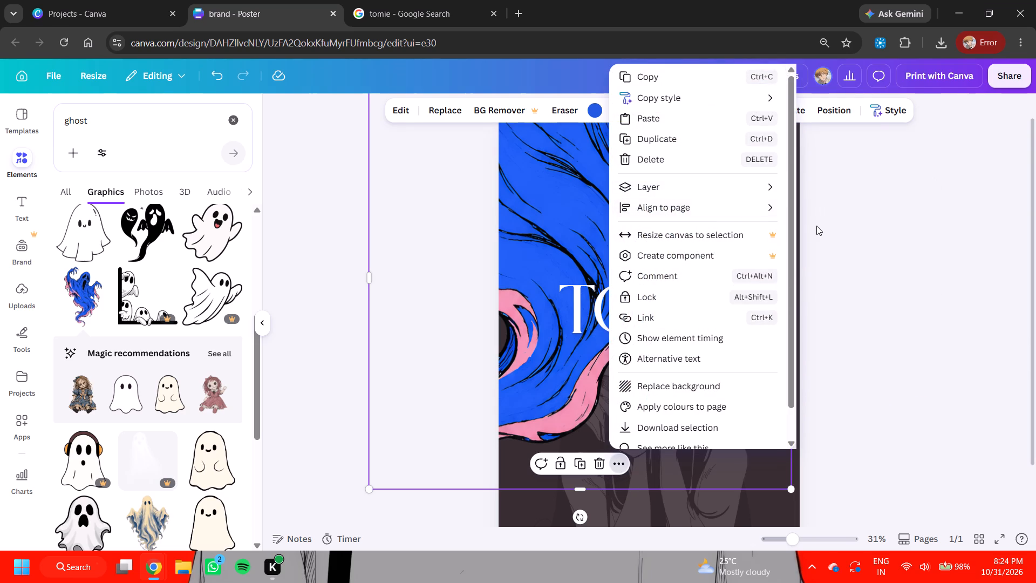
{"action": "double_click", "coordinate": [697, 189]}
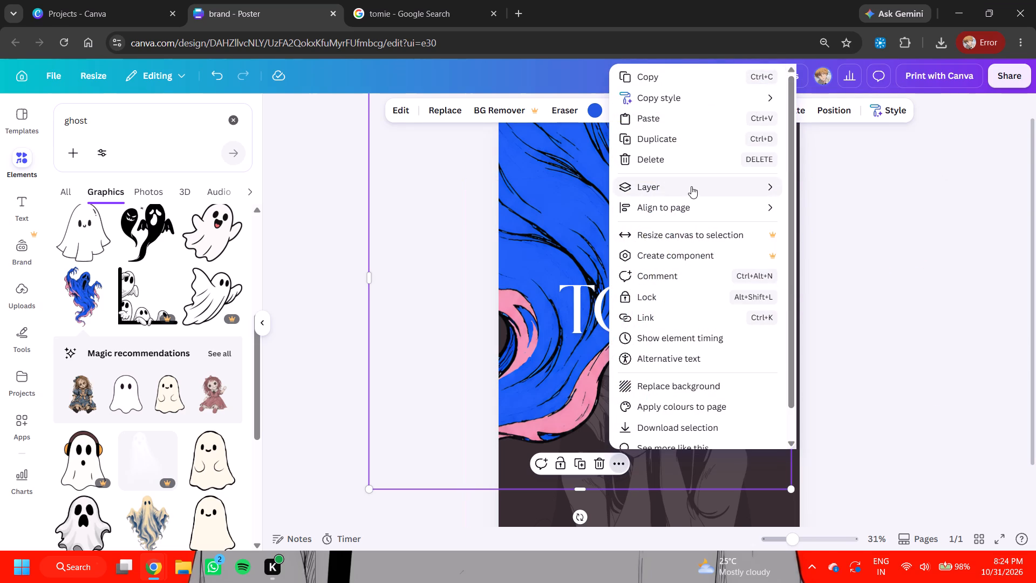
{"action": "double_click", "coordinate": [691, 186]}
{"action": "triple_click", "coordinate": [827, 226]}
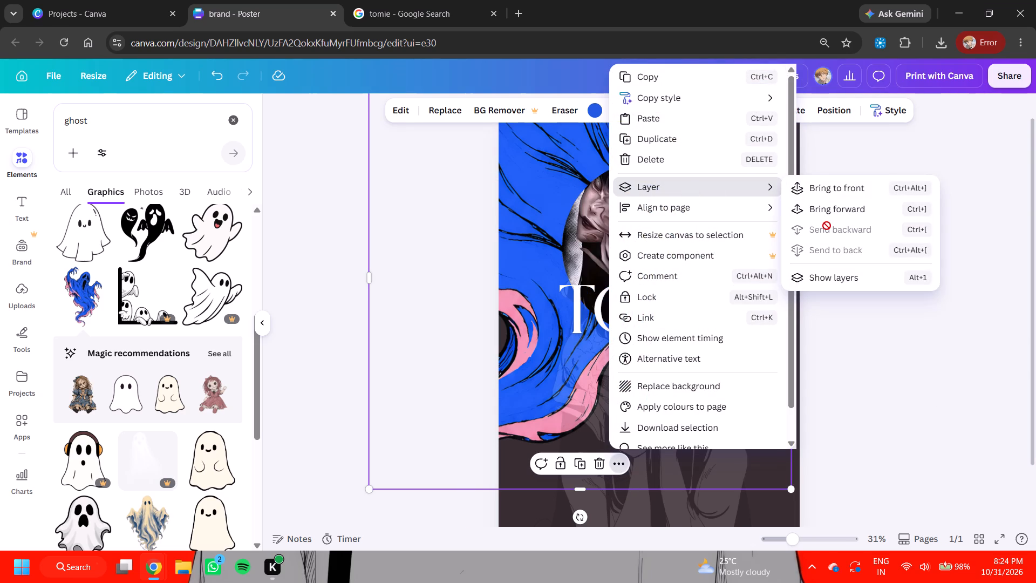
{"action": "double_click", "coordinate": [868, 145]}
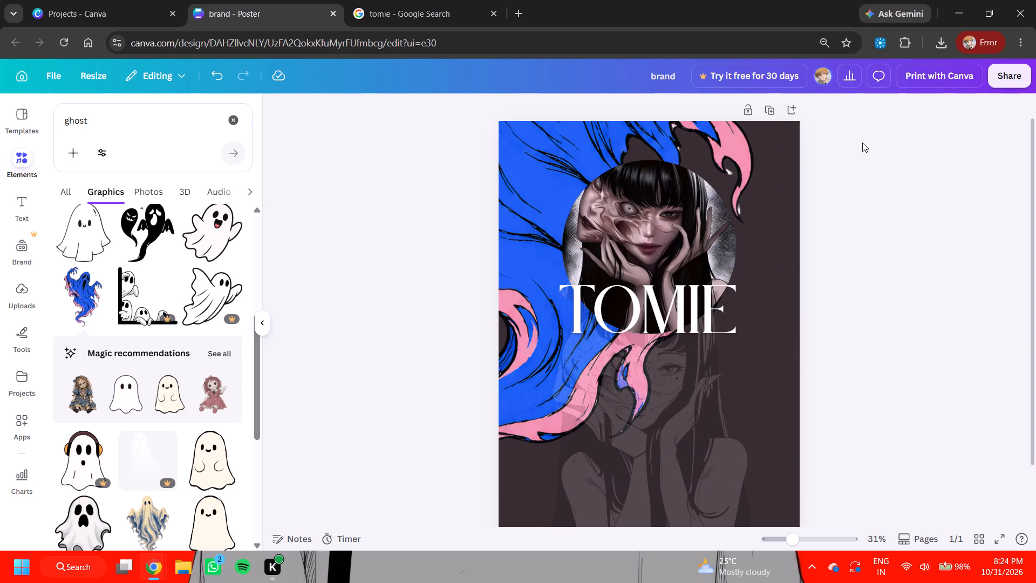
Set the blue flaming ghost's transparency to 14.
{"action": "double_click", "coordinate": [605, 145]}
{"action": "left_click", "coordinate": [909, 164]}
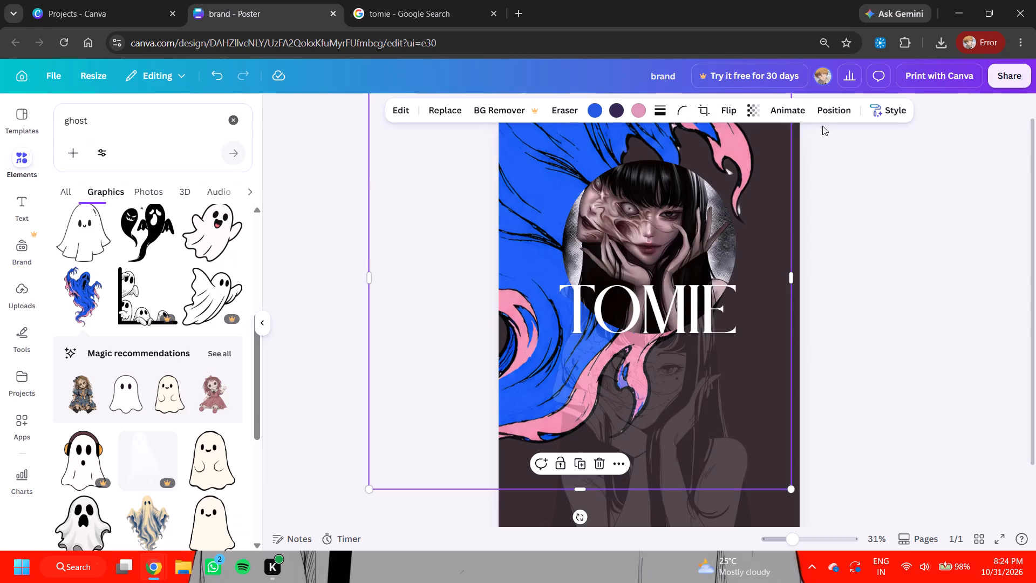
{"action": "double_click", "coordinate": [758, 109]}
{"action": "left_click", "coordinate": [754, 111]}
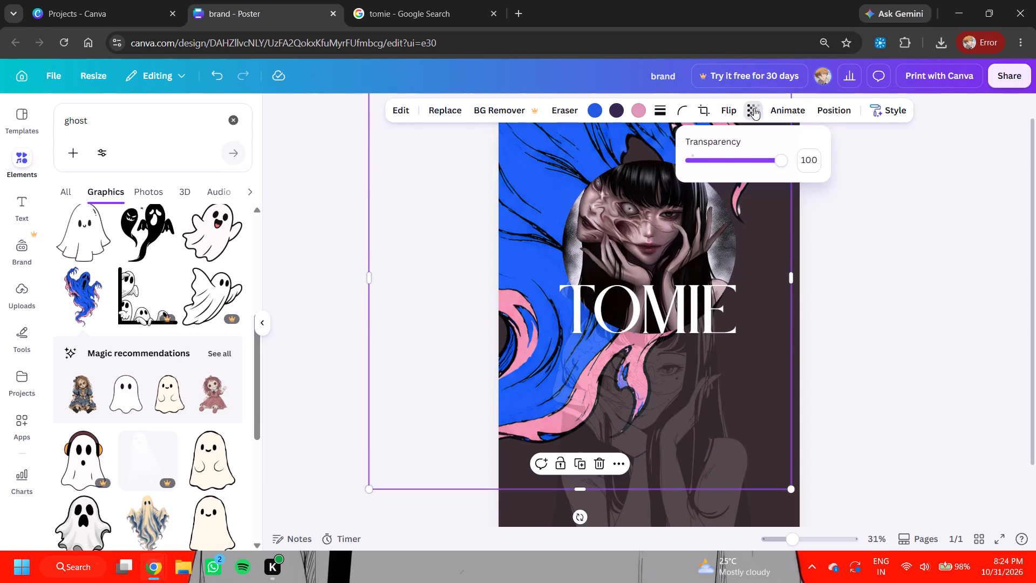
{"action": "left_click_drag", "start_coordinate": [749, 158], "coordinate": [726, 156]}
{"action": "double_click", "coordinate": [726, 156]}
{"action": "left_click_drag", "start_coordinate": [725, 156], "coordinate": [703, 164]}
{"action": "left_click", "coordinate": [703, 164]}
{"action": "left_click", "coordinate": [703, 164]}
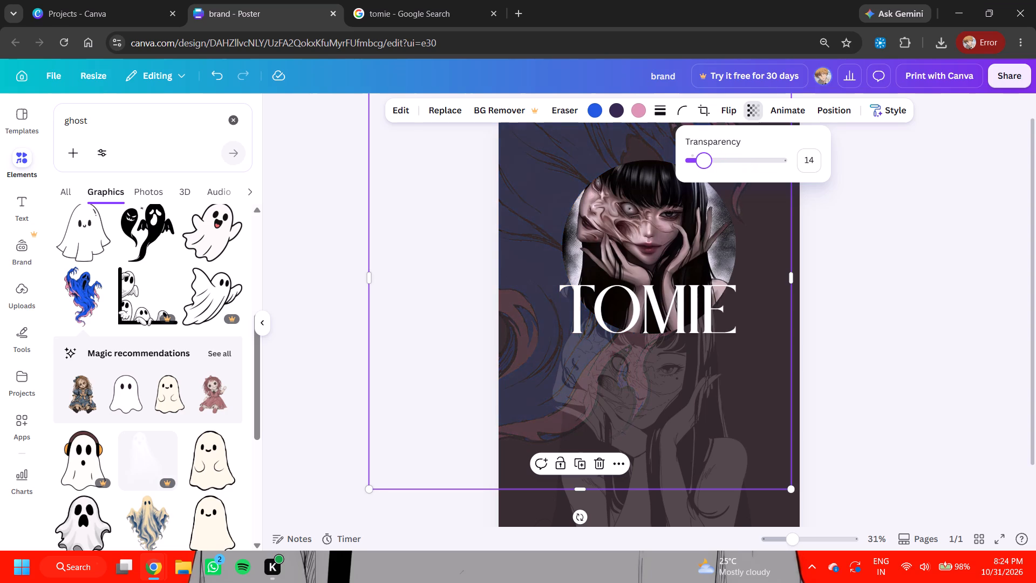
{"action": "left_click", "coordinate": [880, 251]}
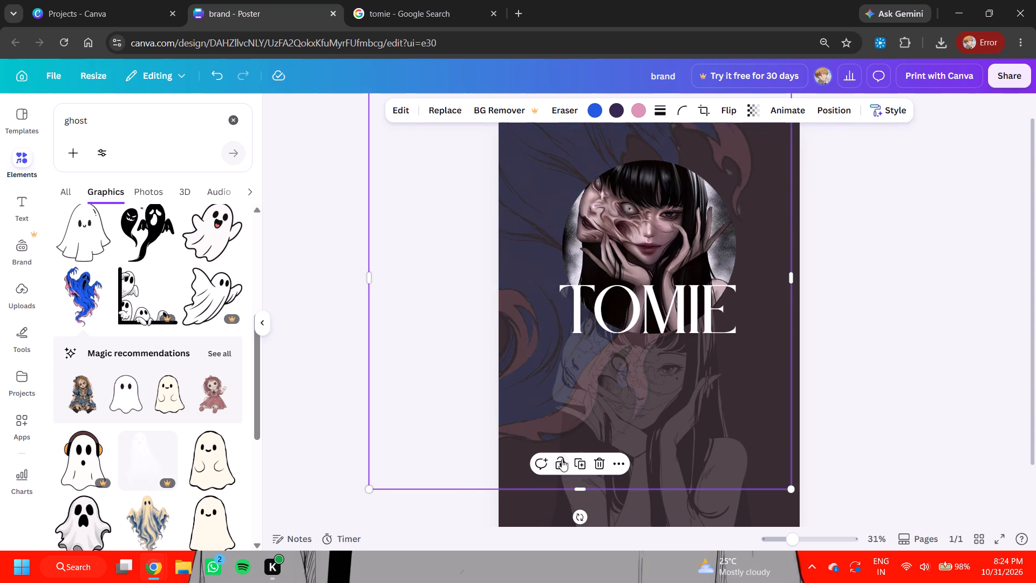
Lock the faded blue flaming ghost in place.
{"action": "left_click", "coordinate": [562, 459]}
{"action": "left_click", "coordinate": [932, 314]}
Add the dark blue-grey hooded ghost graphic and move it down along the poster's right side.
{"action": "scroll", "coordinate": [921, 311], "scroll_direction": "down", "scroll_amount": 1}
{"action": "scroll", "coordinate": [876, 311], "scroll_direction": "up", "scroll_amount": 1}
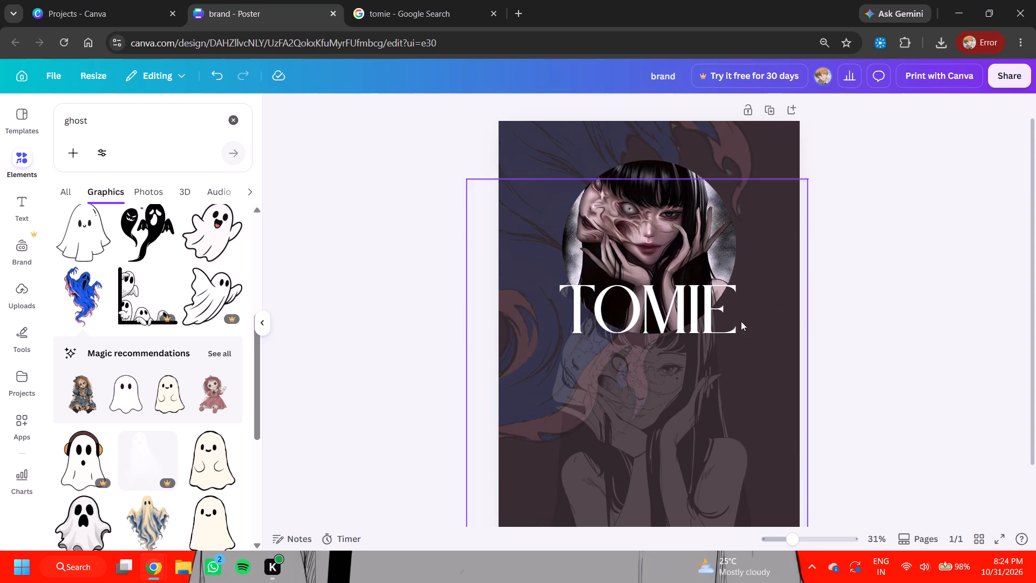
{"action": "scroll", "coordinate": [206, 378], "scroll_direction": "down", "scroll_amount": 3}
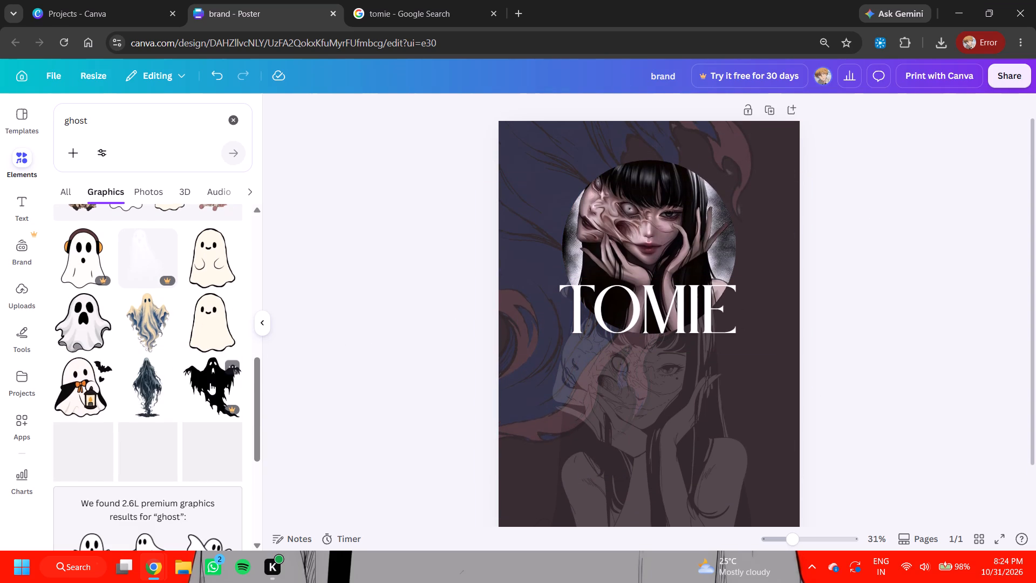
{"action": "left_click", "coordinate": [139, 375]}
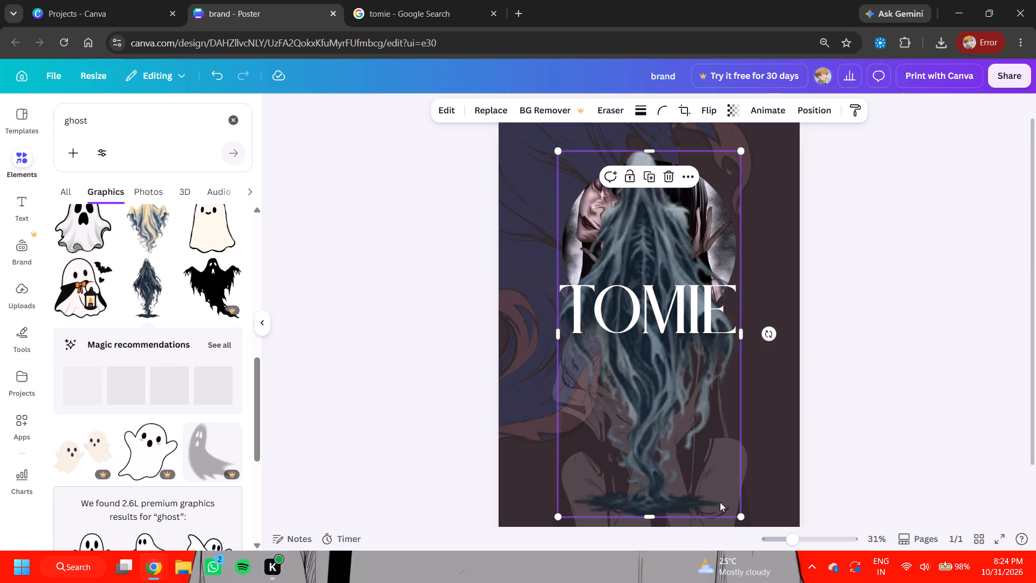
{"action": "left_click_drag", "start_coordinate": [650, 429], "coordinate": [733, 392]}
{"action": "left_click", "coordinate": [733, 392]}
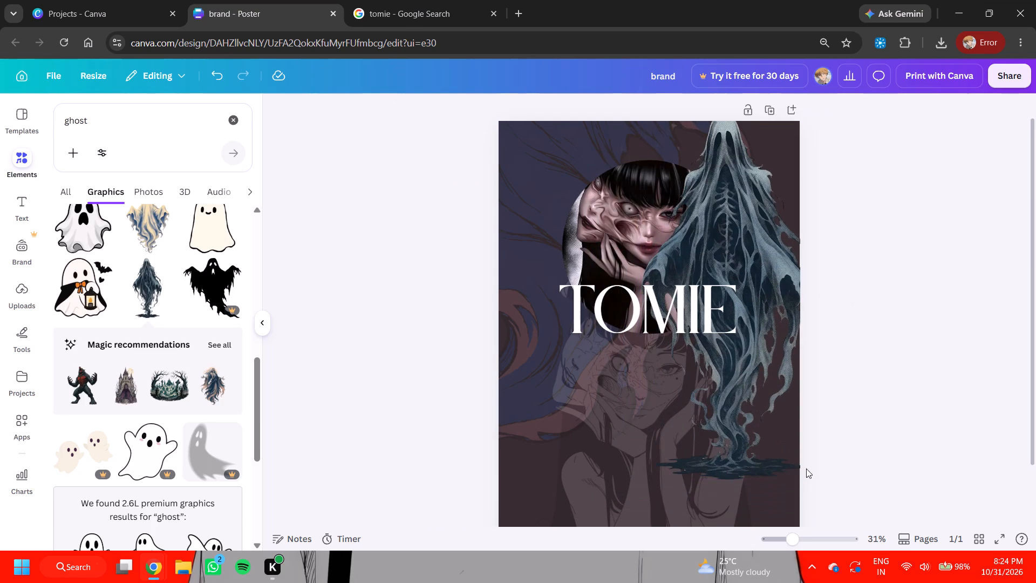
{"action": "left_click", "coordinate": [750, 433]}
{"action": "left_click_drag", "start_coordinate": [750, 433], "coordinate": [750, 486]}
{"action": "left_click", "coordinate": [750, 486]}
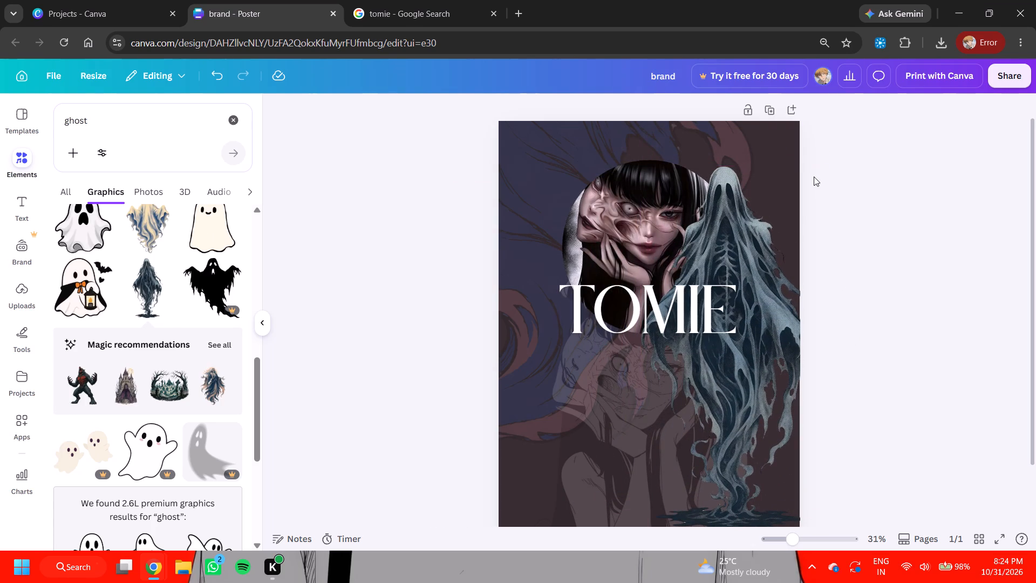
Scale down the hooded ghost and place it in the poster's lower-right corner, just below the end of the TOMIE title.
{"action": "left_click", "coordinate": [765, 207]}
{"action": "left_click_drag", "start_coordinate": [824, 164], "coordinate": [823, 175]}
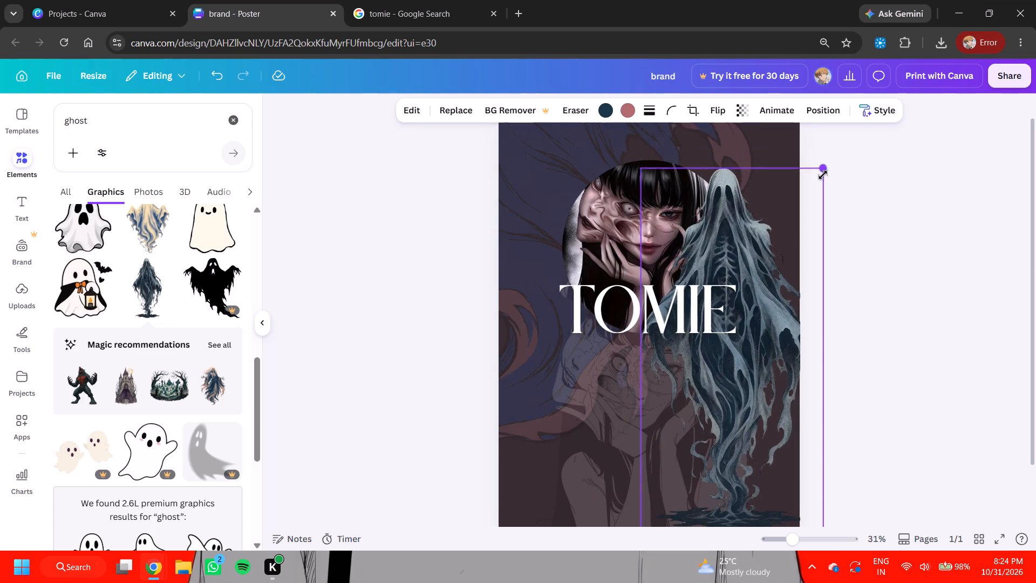
{"action": "left_click_drag", "start_coordinate": [823, 175], "coordinate": [755, 366]}
{"action": "left_click_drag", "start_coordinate": [753, 374], "coordinate": [752, 381]}
{"action": "left_click", "coordinate": [752, 381]}
{"action": "left_click_drag", "start_coordinate": [677, 433], "coordinate": [734, 438]}
{"action": "left_click", "coordinate": [734, 438]}
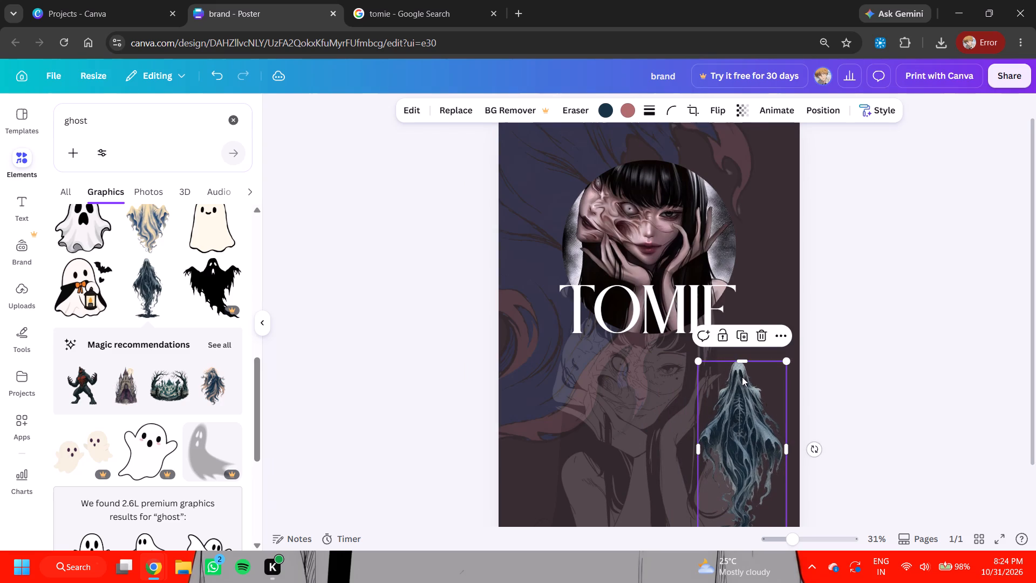
{"action": "left_click", "coordinate": [749, 388]}
{"action": "left_click_drag", "start_coordinate": [783, 362], "coordinate": [801, 324]}
{"action": "left_click", "coordinate": [801, 324]}
{"action": "left_click_drag", "start_coordinate": [747, 401], "coordinate": [748, 396]}
{"action": "double_click", "coordinate": [748, 396]}
{"action": "left_click", "coordinate": [912, 385]}
{"action": "left_click", "coordinate": [911, 385]}
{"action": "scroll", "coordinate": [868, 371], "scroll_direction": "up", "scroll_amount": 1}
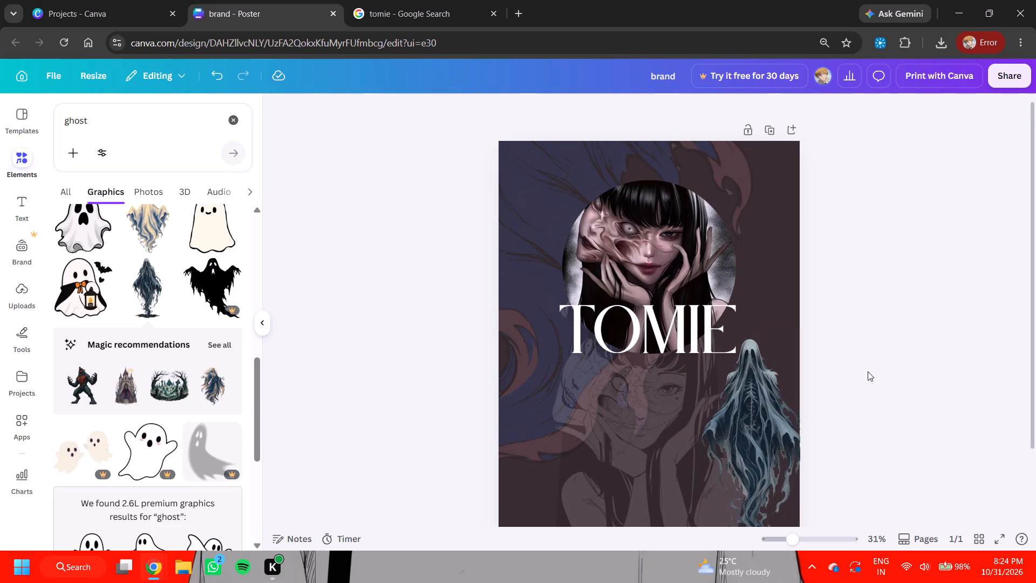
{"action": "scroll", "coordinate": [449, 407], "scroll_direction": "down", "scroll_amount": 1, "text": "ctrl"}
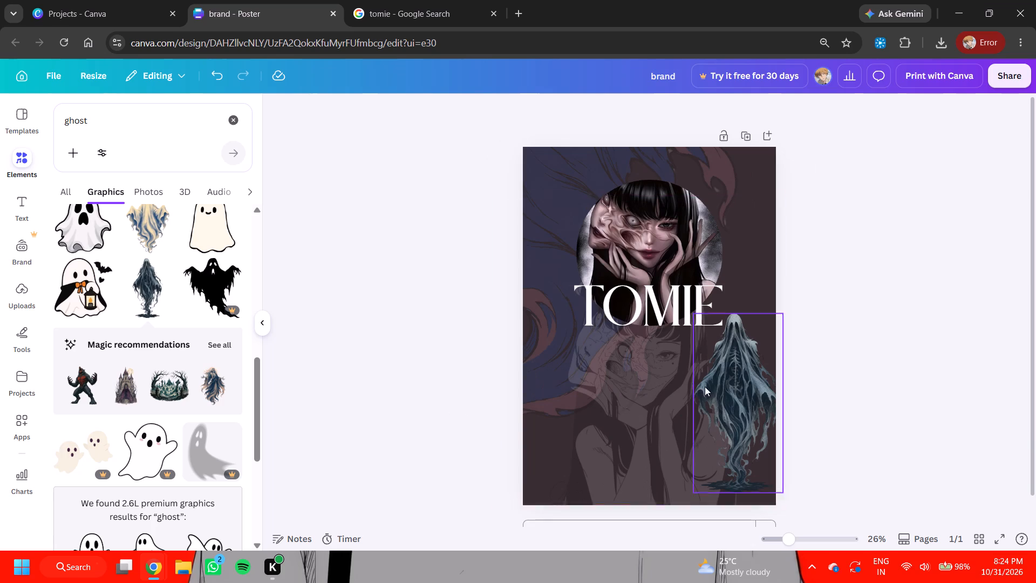